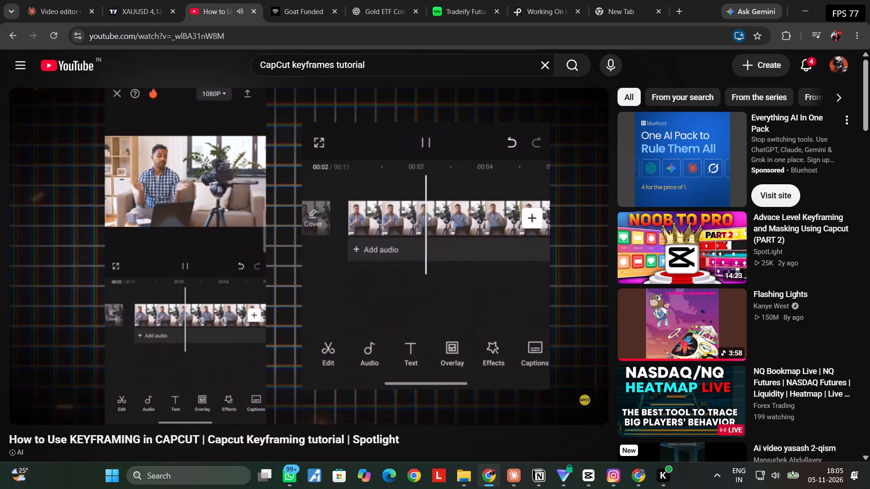
Leave the CapCut keyframing tutorial and return to the YouTube home page.
{"action": "left_click", "coordinate": [71, 69]}
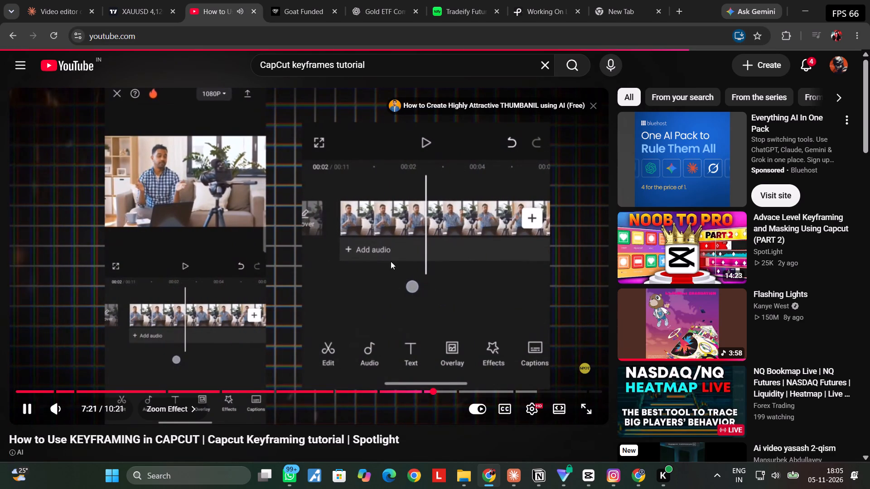
{"action": "scroll", "coordinate": [420, 309], "scroll_direction": "up", "scroll_amount": 12}
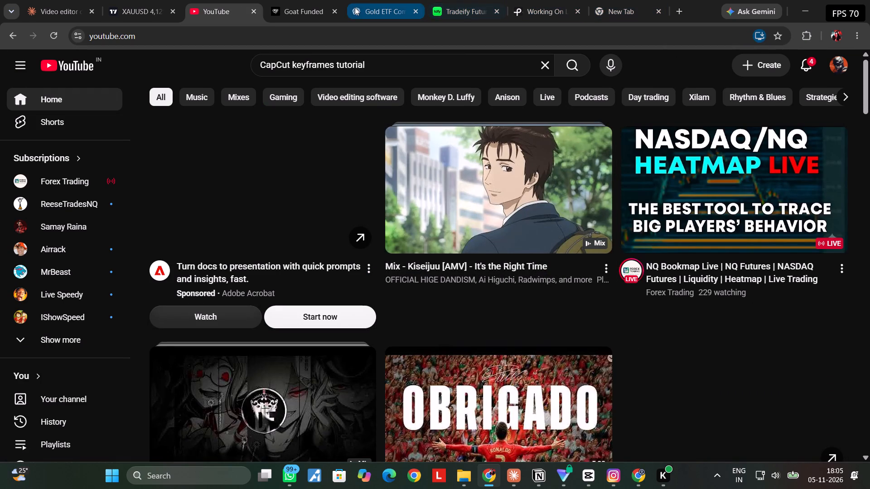
Open a new browser tab and place it between the Goat Funded and Gold ETF tabs.
{"action": "left_click", "coordinate": [546, 18]}
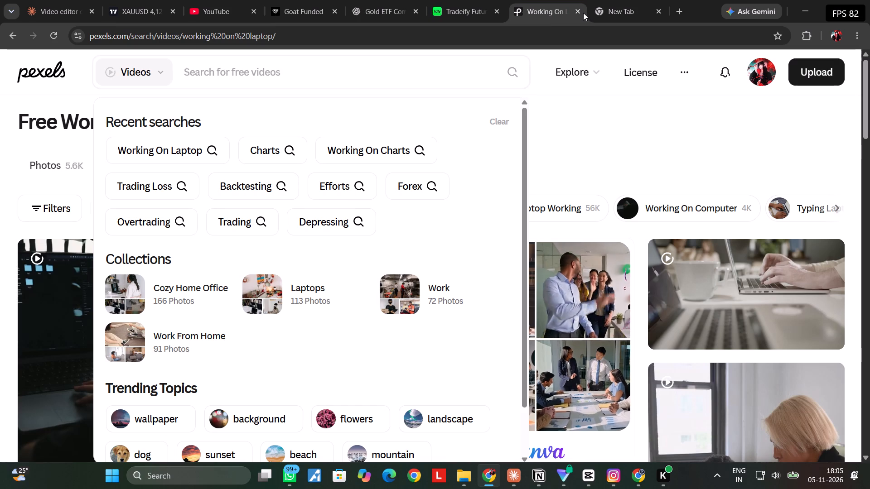
{"action": "left_click", "coordinate": [679, 16]}
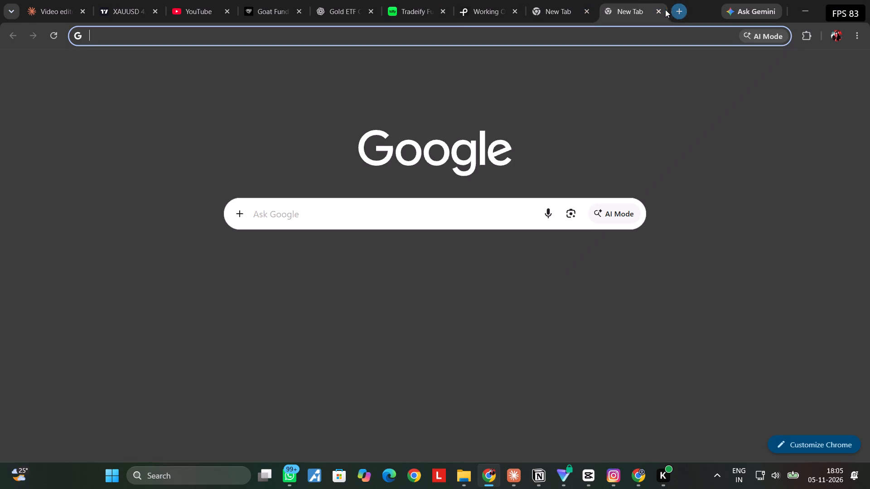
{"action": "left_click_drag", "start_coordinate": [633, 5], "coordinate": [338, 0]}
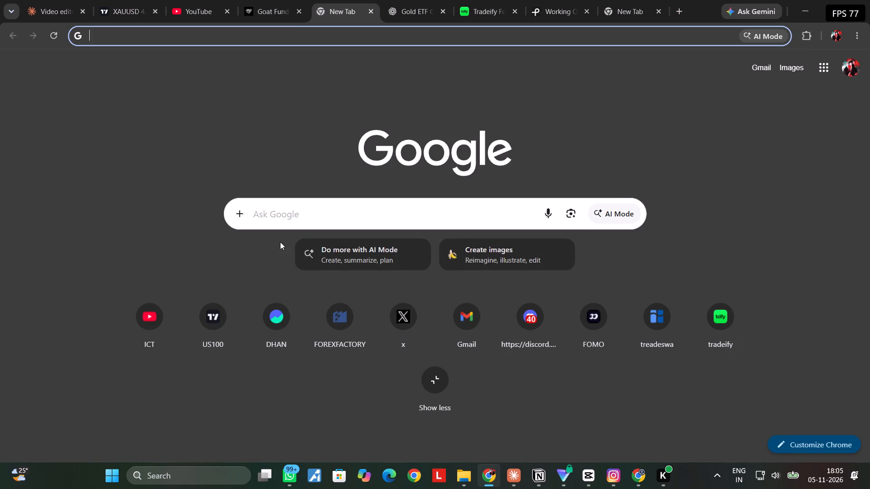
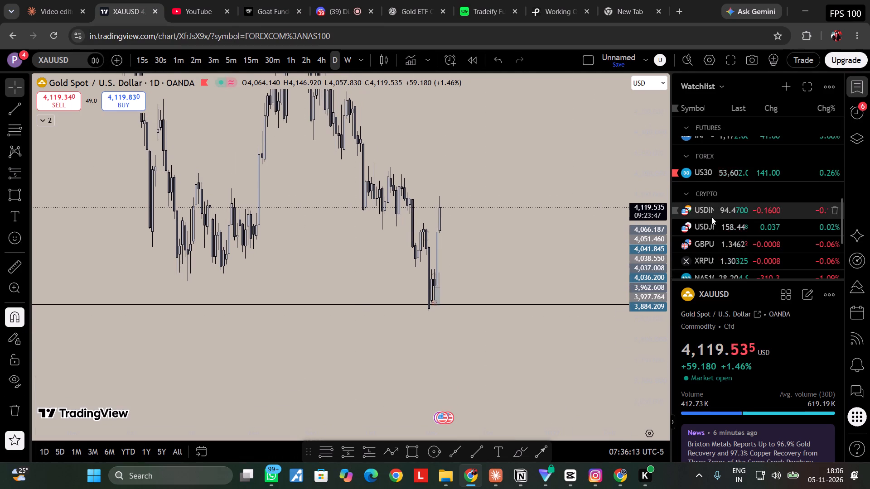
Load NAS100 from the watchlist and examine its recent daily price action around the retracement levels.
{"action": "scroll", "coordinate": [711, 217], "scroll_direction": "down", "scroll_amount": 1}
{"action": "left_click", "coordinate": [710, 217]}
{"action": "left_click_drag", "start_coordinate": [461, 273], "coordinate": [466, 284]}
{"action": "key", "text": "ctrl+z"}
{"action": "left_click_drag", "start_coordinate": [584, 236], "coordinate": [584, 258]}
{"action": "left_click_drag", "start_coordinate": [649, 316], "coordinate": [638, 163]}
{"action": "scroll", "coordinate": [459, 296], "scroll_direction": "up", "scroll_amount": 2}
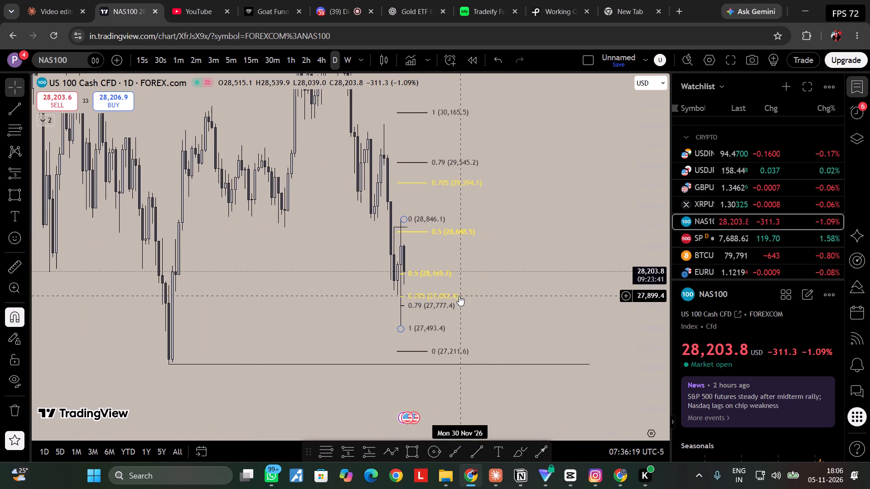
{"action": "left_click_drag", "start_coordinate": [532, 278], "coordinate": [566, 280]}
Open the Tradesea trading platform in the new browser tab from the treadeswa shortcut.
{"action": "left_click", "coordinate": [612, 3]}
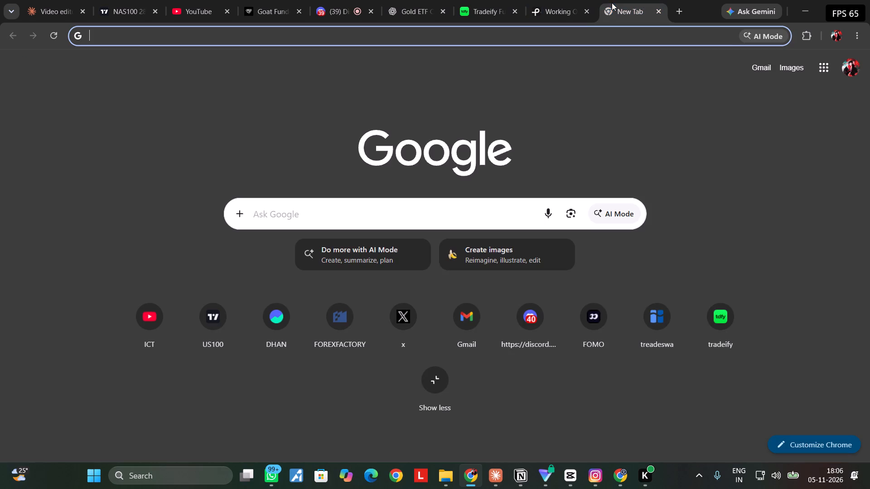
{"action": "left_click", "coordinate": [495, 206]}
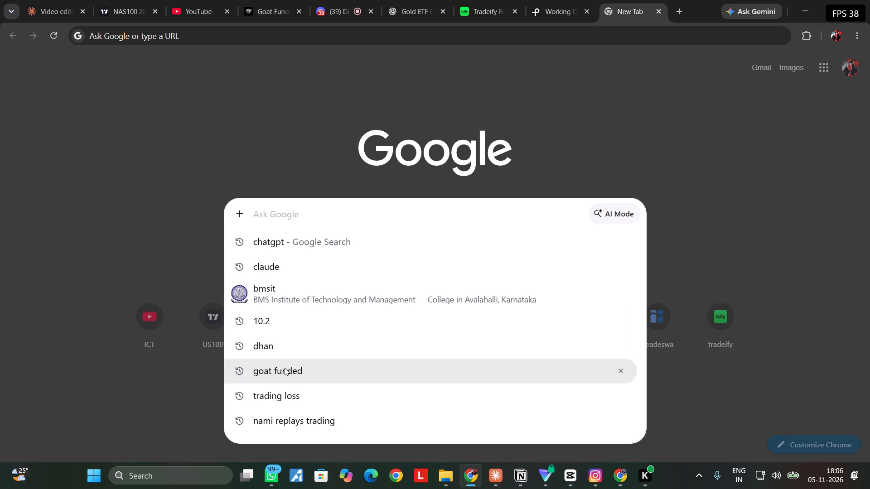
{"action": "left_click_drag", "start_coordinate": [377, 120], "coordinate": [377, 115]}
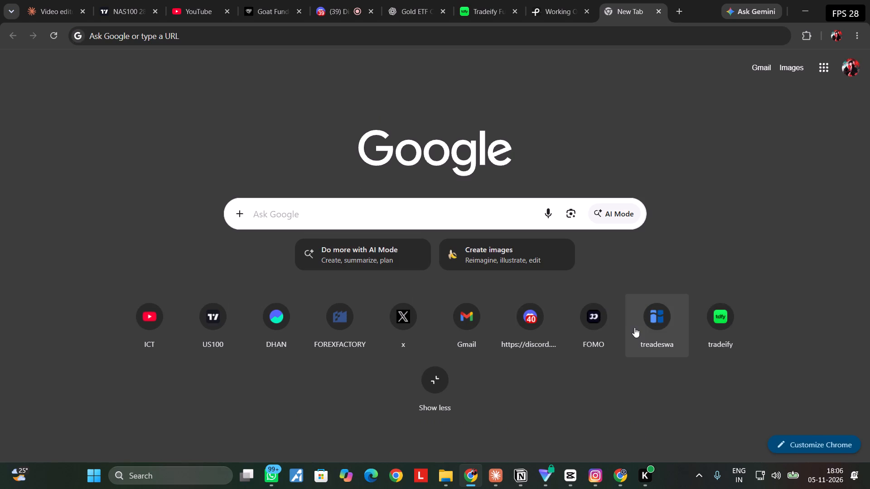
{"action": "left_click", "coordinate": [634, 327]}
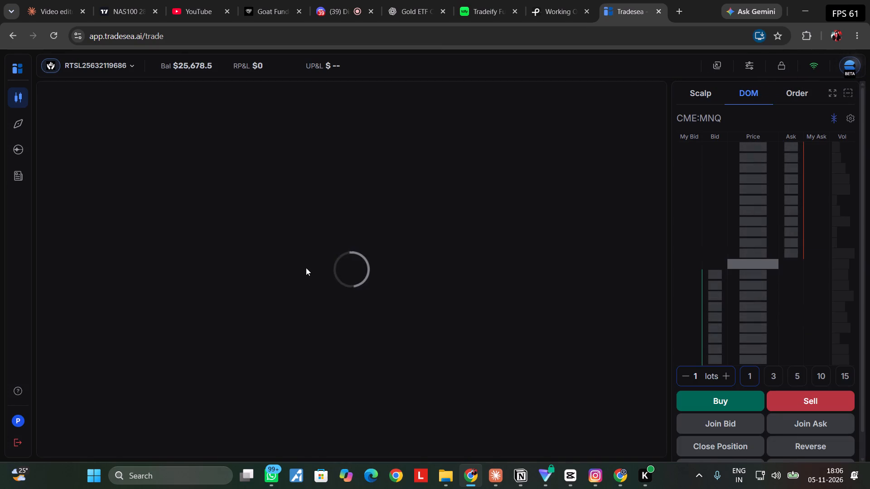
Reset the MNQ chart view and switch the chart to the daily timeframe.
{"action": "right_click", "coordinate": [348, 263]}
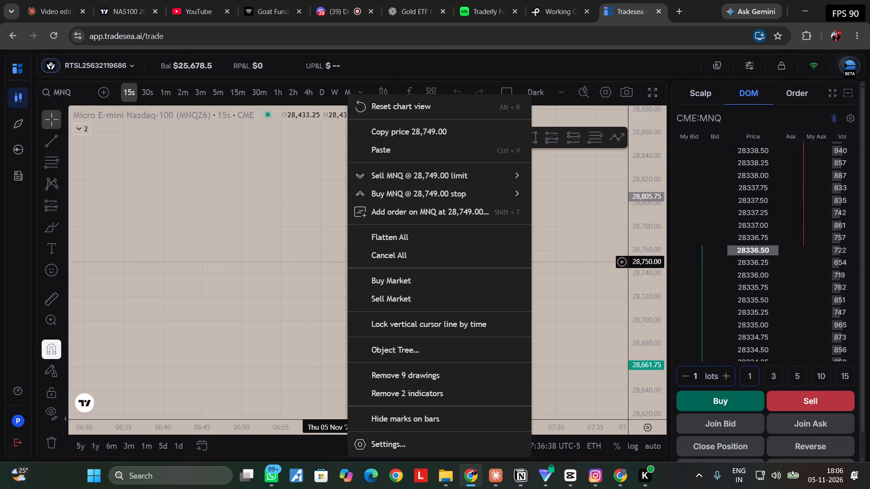
{"action": "left_click", "coordinate": [384, 111]}
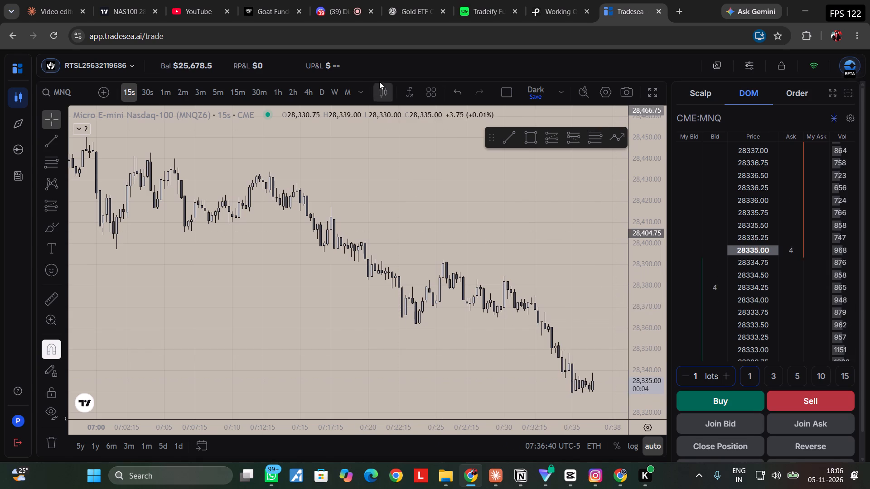
{"action": "left_click", "coordinate": [317, 93]}
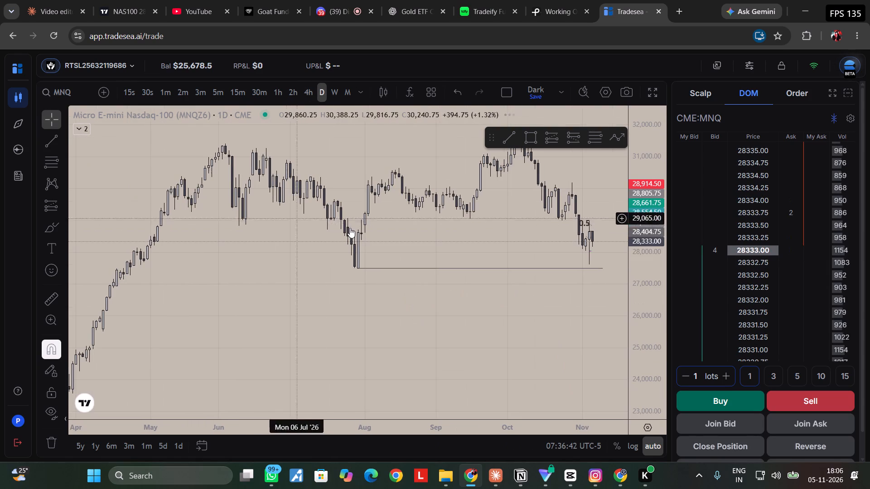
Select the cluster of position and 0.5-level drawings around the early-November candles and delete them together.
{"action": "left_click_drag", "start_coordinate": [633, 288], "coordinate": [617, 99]}
{"action": "scroll", "coordinate": [441, 208], "scroll_direction": "up", "scroll_amount": 2}
{"action": "left_click_drag", "start_coordinate": [439, 207], "coordinate": [257, 264]}
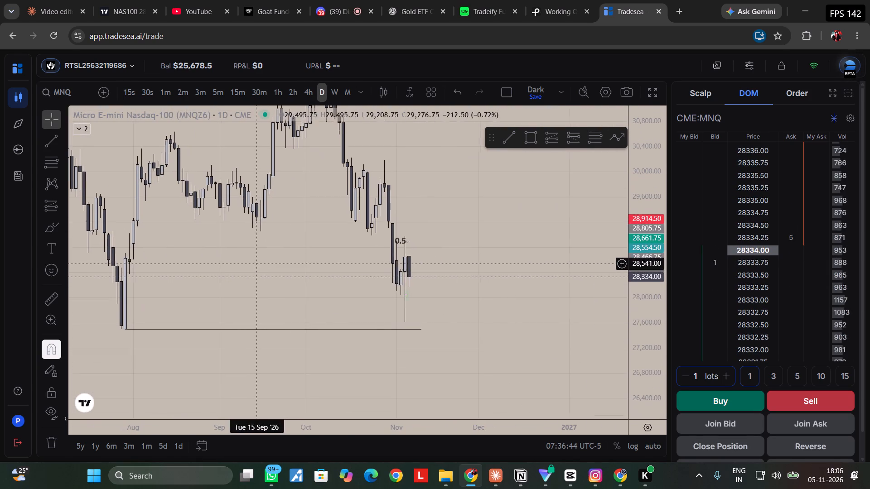
{"action": "left_click_drag", "start_coordinate": [338, 210], "coordinate": [495, 320]}
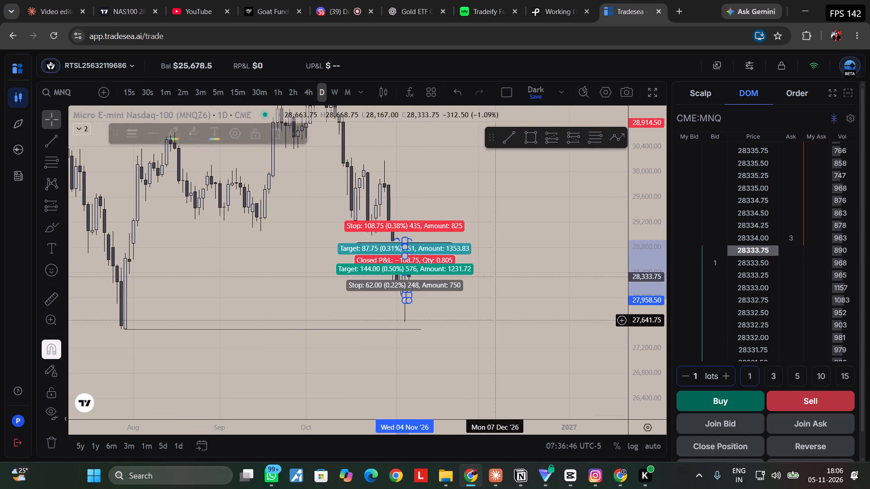
{"action": "left_click", "coordinate": [288, 133]}
Examine the MNQ daily price action from August to November against the horizontal line at the late-July low.
{"action": "left_click_drag", "start_coordinate": [470, 206], "coordinate": [496, 235]}
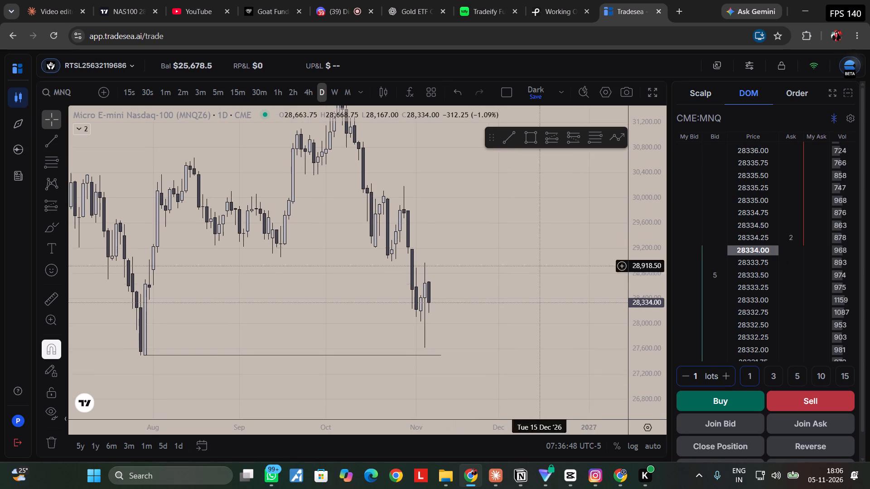
{"action": "left_click_drag", "start_coordinate": [646, 305], "coordinate": [623, 128]}
{"action": "left_click_drag", "start_coordinate": [671, 345], "coordinate": [654, 154]}
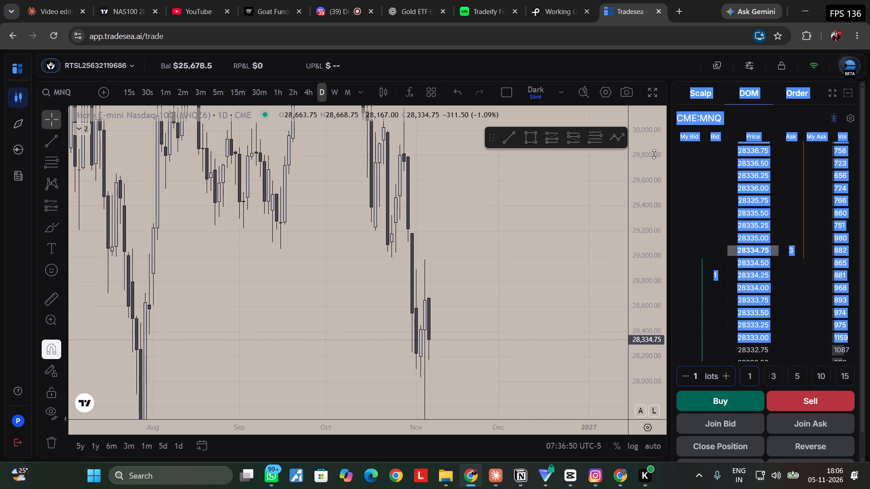
{"action": "left_click_drag", "start_coordinate": [654, 154], "coordinate": [643, 214]}
{"action": "left_click", "coordinate": [471, 264]}
{"action": "left_click_drag", "start_coordinate": [631, 350], "coordinate": [618, 149]}
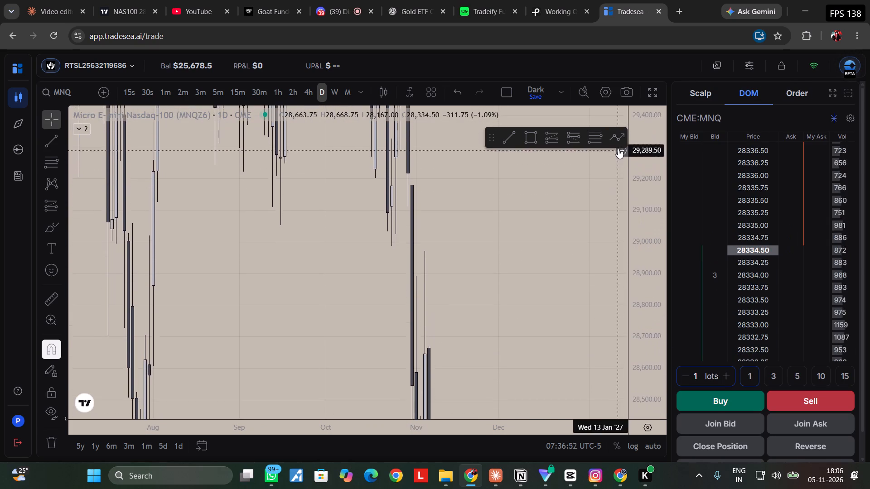
{"action": "left_click_drag", "start_coordinate": [618, 149], "coordinate": [597, 412]}
{"action": "scroll", "coordinate": [459, 305], "scroll_direction": "down", "scroll_amount": 2}
{"action": "scroll", "coordinate": [554, 290], "scroll_direction": "up", "scroll_amount": 2}
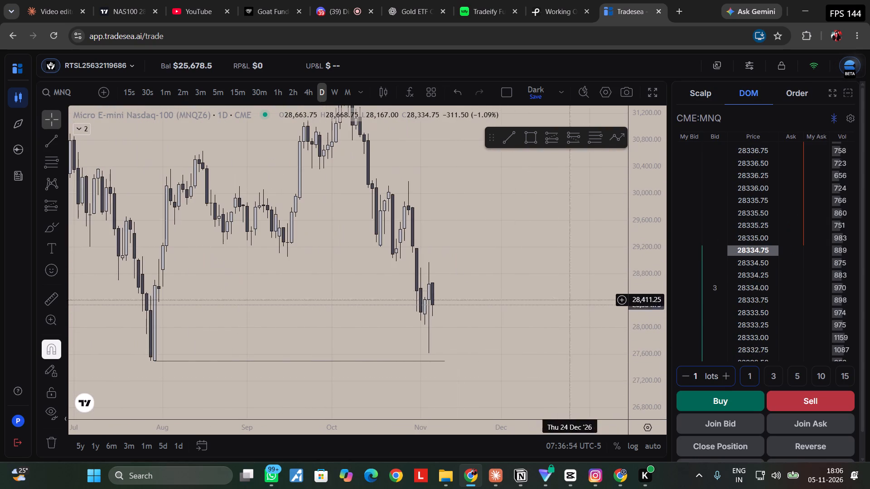
{"action": "left_click_drag", "start_coordinate": [662, 336], "coordinate": [638, 304]}
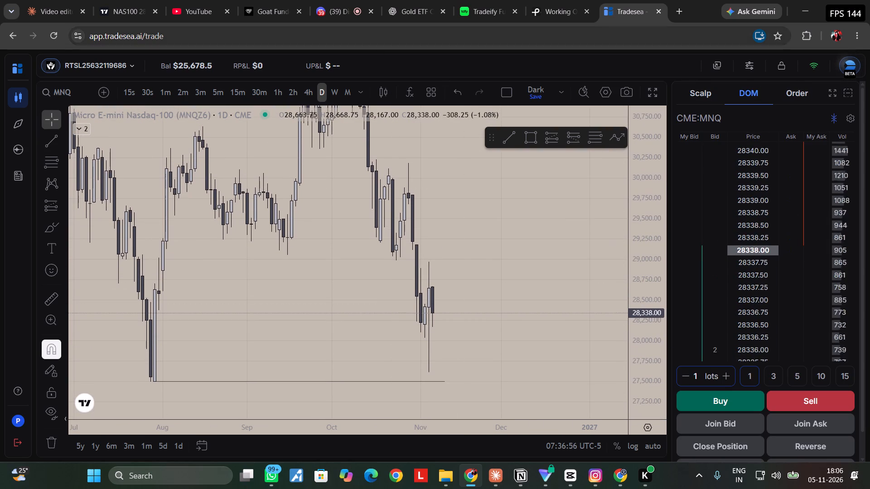
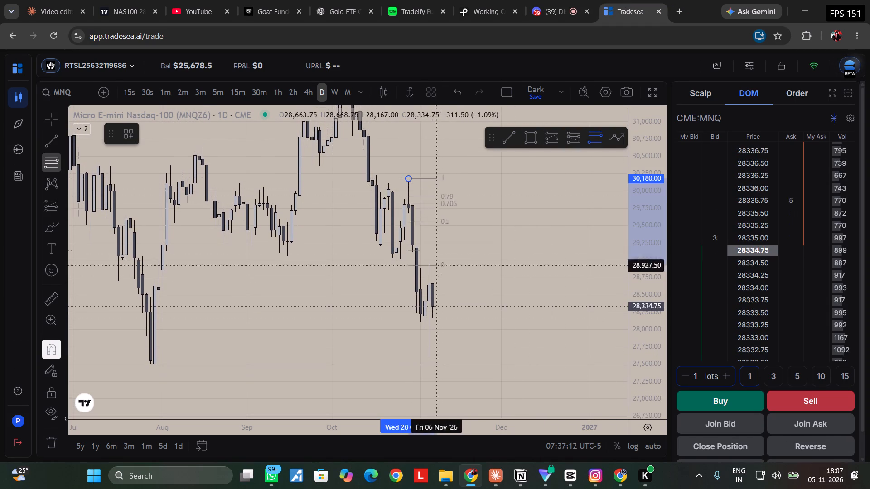
Finish the Fibonacci retracement from the late-October high at 30,180.00 at the 4 November low, 27,611.50.
{"action": "left_click", "coordinate": [429, 364]}
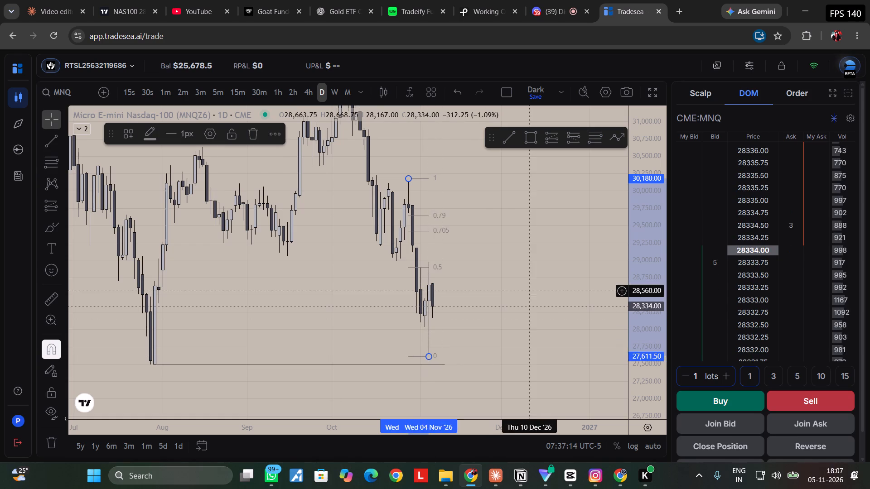
{"action": "left_click", "coordinate": [529, 291]}
Draw a horizontal trend line at 28,668.75 from the 5 November candle's high to 12 November.
{"action": "left_click", "coordinate": [49, 136]}
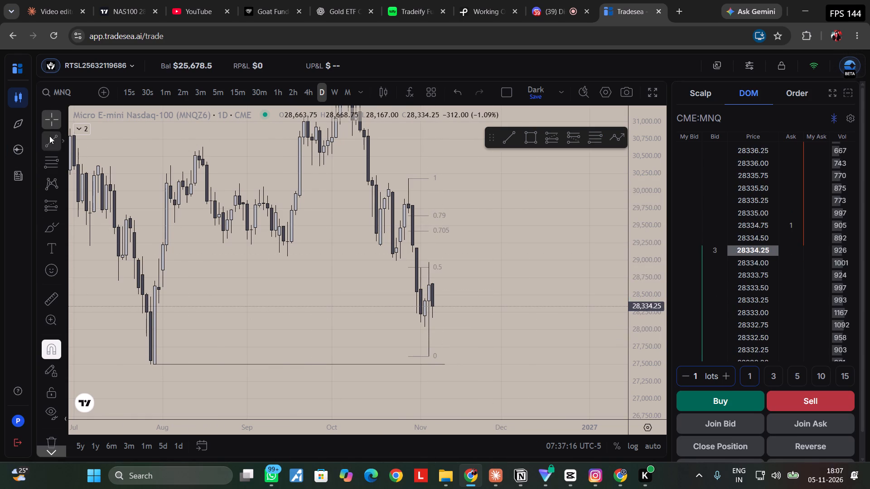
{"action": "left_click", "coordinate": [432, 280]}
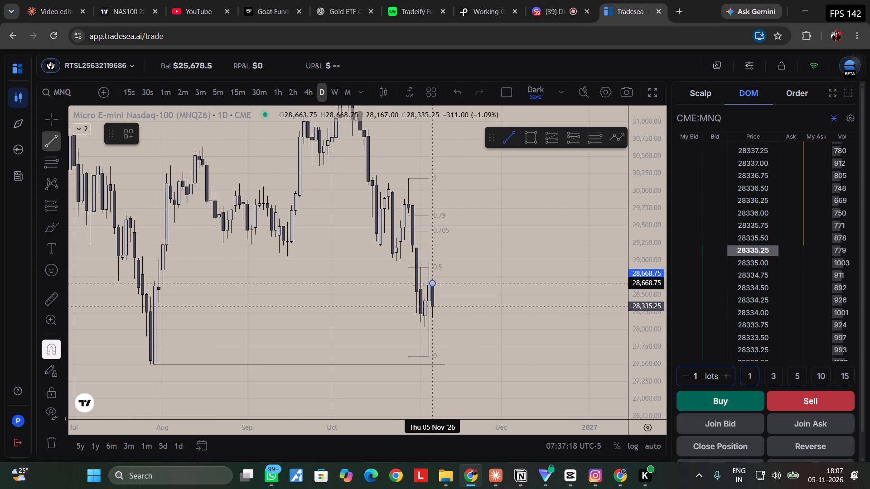
{"action": "left_click", "coordinate": [451, 281], "text": "shift"}
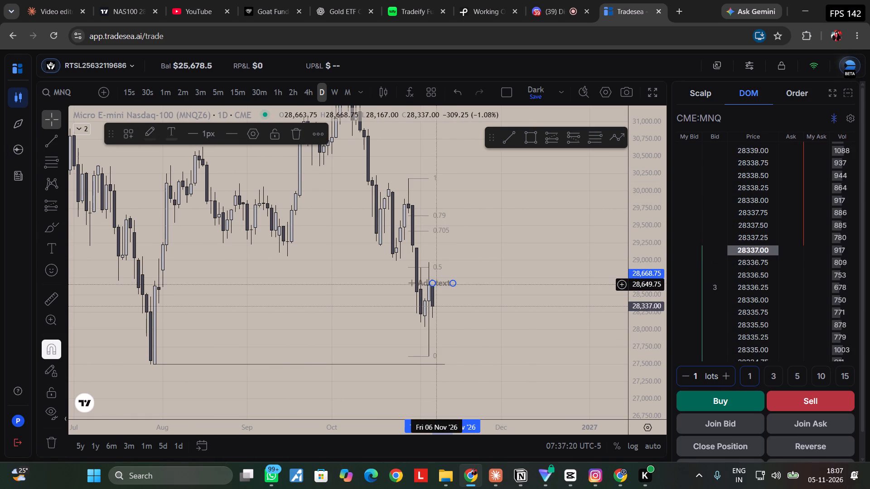
Label the new trend line at the 5 November high with the text "daily high".
{"action": "left_click", "coordinate": [438, 284]}
{"action": "left_click", "coordinate": [446, 285]}
{"action": "left_click", "coordinate": [438, 283]}
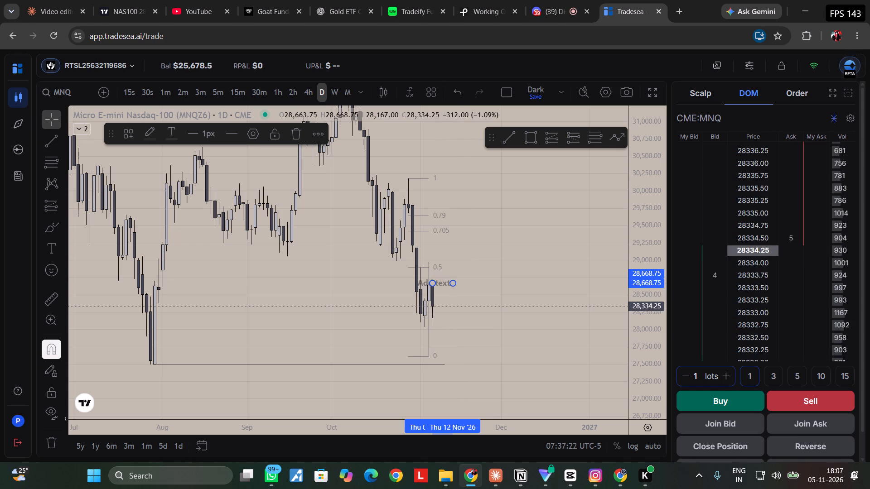
{"action": "left_click", "coordinate": [493, 304]}
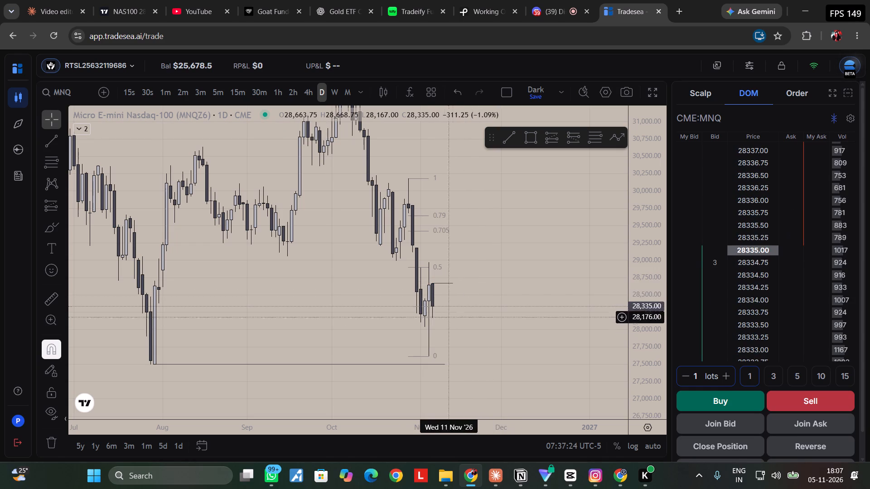
{"action": "left_click", "coordinate": [442, 286]}
{"action": "left_click", "coordinate": [442, 283]}
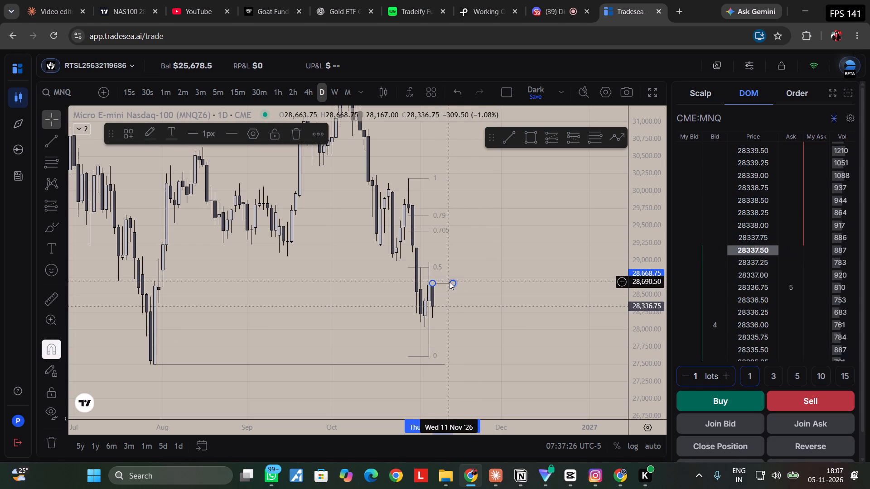
{"action": "left_click", "coordinate": [440, 282]}
{"action": "type", "text": "daily high"}
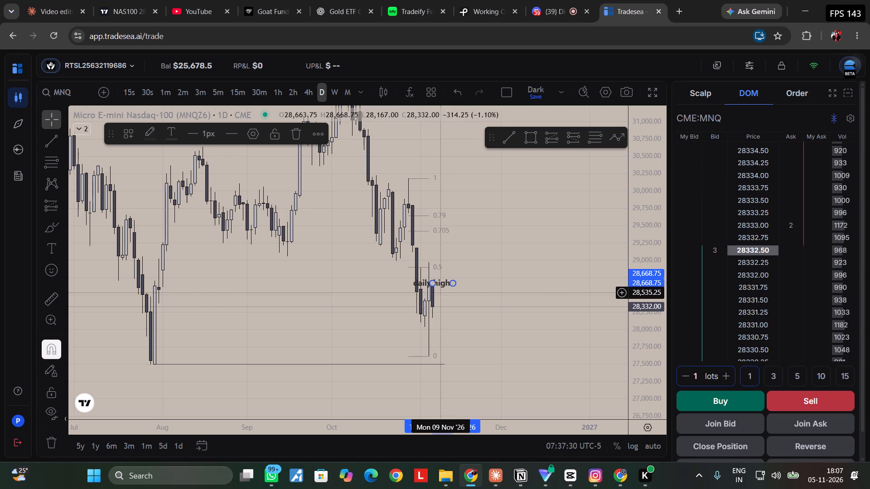
{"action": "key", "text": "Left"}
{"action": "key", "text": "Left"}
{"action": "key", "text": "Left"}
{"action": "key", "text": "Left"}
{"action": "key", "text": "Left"}
{"action": "key", "text": "Left"}
{"action": "key", "text": "Left"}
{"action": "key", "text": "Left"}
{"action": "key", "text": "Left"}
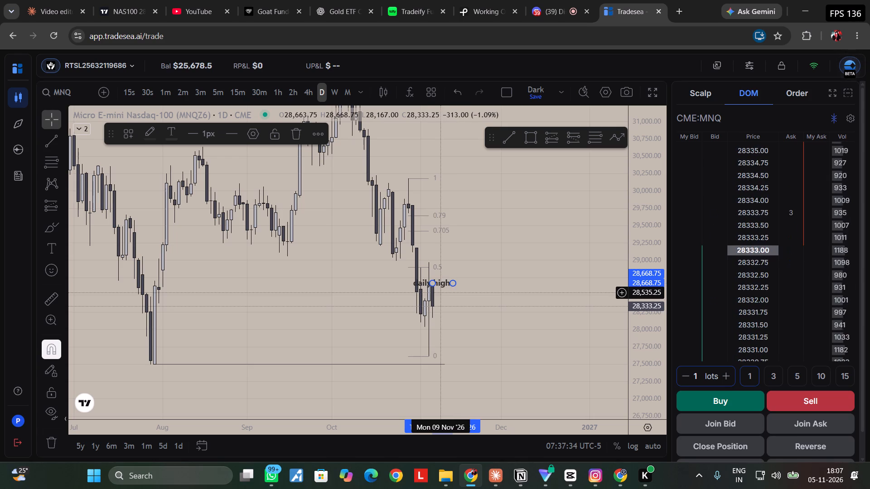
{"action": "key", "text": "BackSpace"}
{"action": "key", "text": "d"}
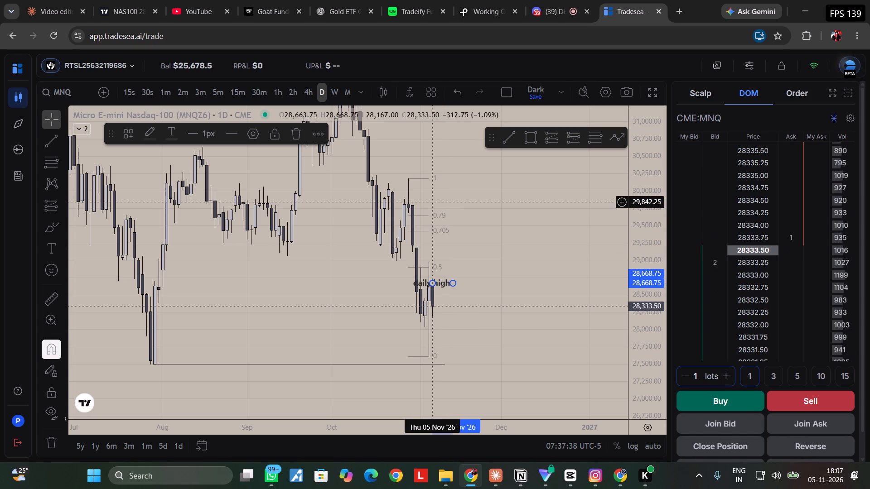
Switch the chart to the 4-hour timeframe and shorten the daily high line to a small stub beside its starting candle.
{"action": "left_click", "coordinate": [309, 92]}
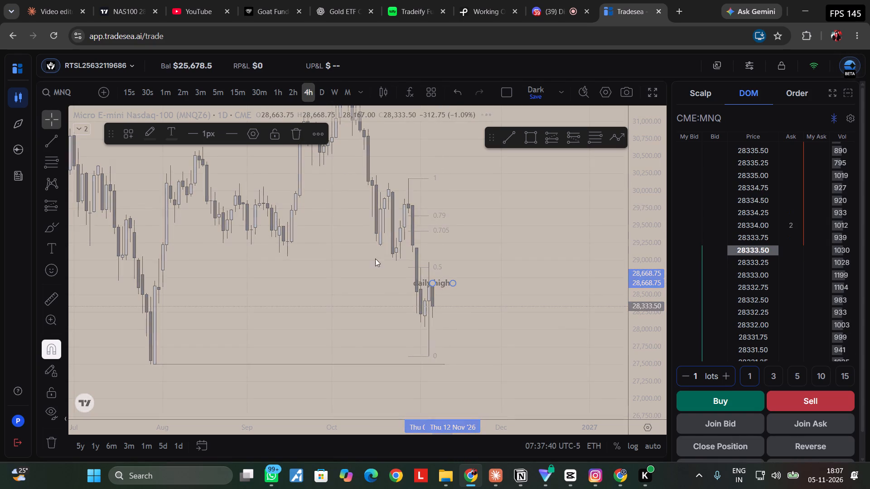
{"action": "left_click", "coordinate": [595, 338]}
{"action": "left_click_drag", "start_coordinate": [631, 322], "coordinate": [637, 293]}
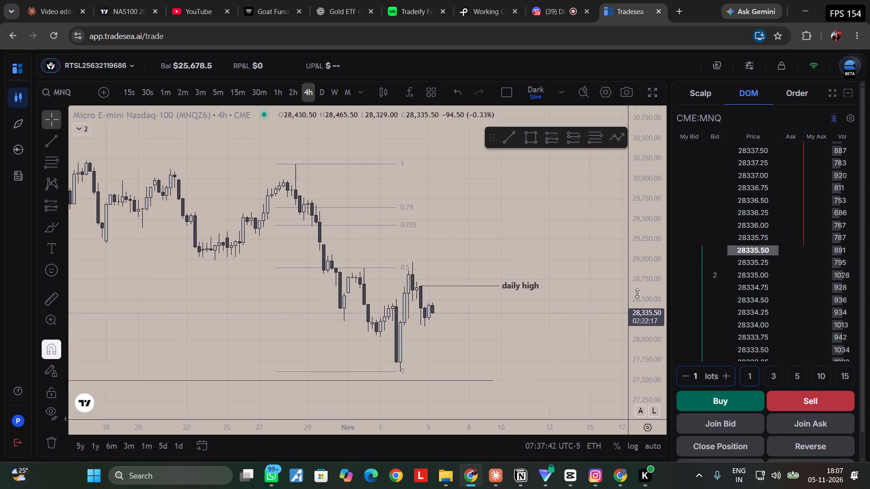
{"action": "left_click_drag", "start_coordinate": [637, 293], "coordinate": [638, 253]}
{"action": "left_click_drag", "start_coordinate": [545, 292], "coordinate": [464, 297]}
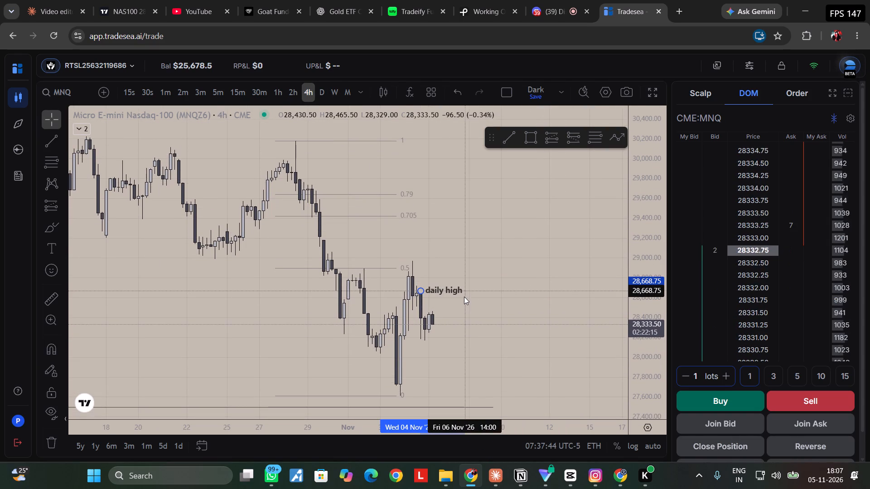
{"action": "left_click_drag", "start_coordinate": [464, 297], "coordinate": [471, 299]}
{"action": "left_click", "coordinate": [470, 349]}
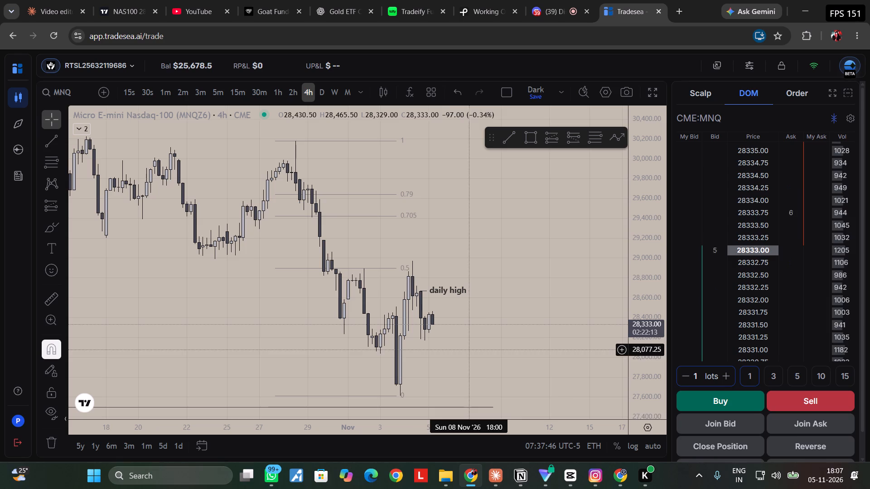
Examine the early-November price action around the daily high line on the 4-hour chart, briefly comparing it with the daily timeframe.
{"action": "left_click_drag", "start_coordinate": [649, 349], "coordinate": [634, 309]}
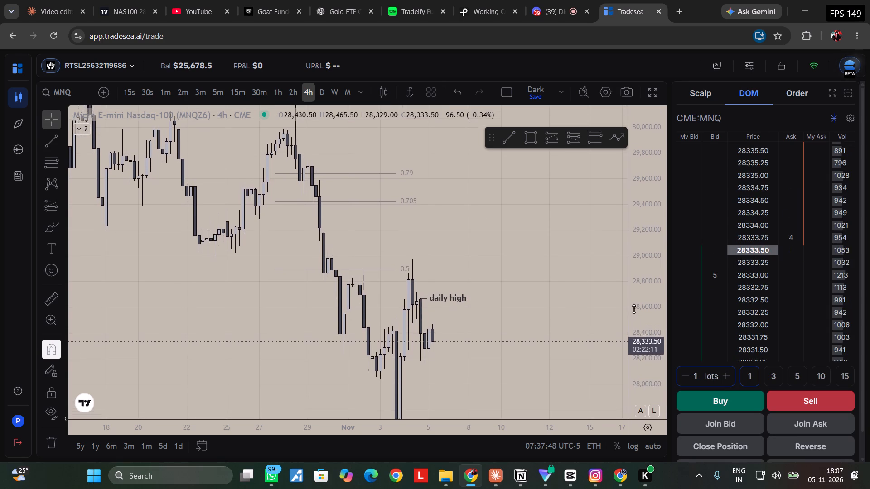
{"action": "left_click_drag", "start_coordinate": [634, 309], "coordinate": [602, 296]}
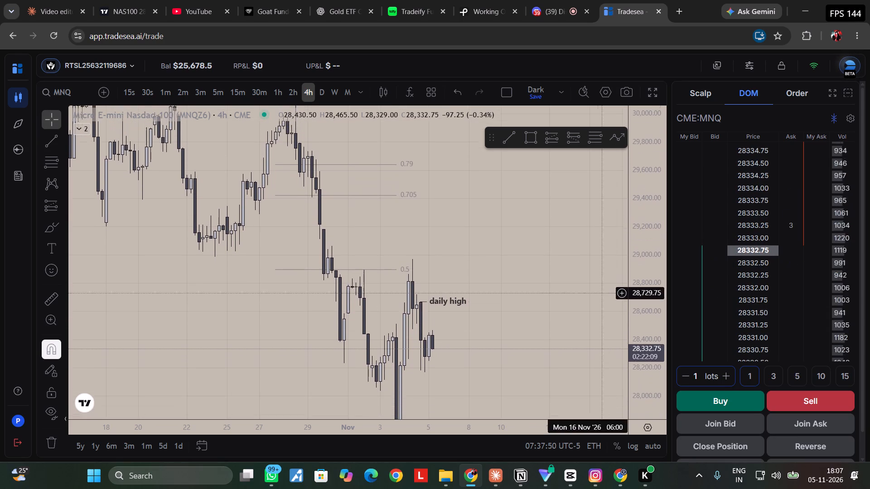
{"action": "left_click_drag", "start_coordinate": [602, 296], "coordinate": [600, 302]}
{"action": "left_click_drag", "start_coordinate": [492, 361], "coordinate": [492, 325]}
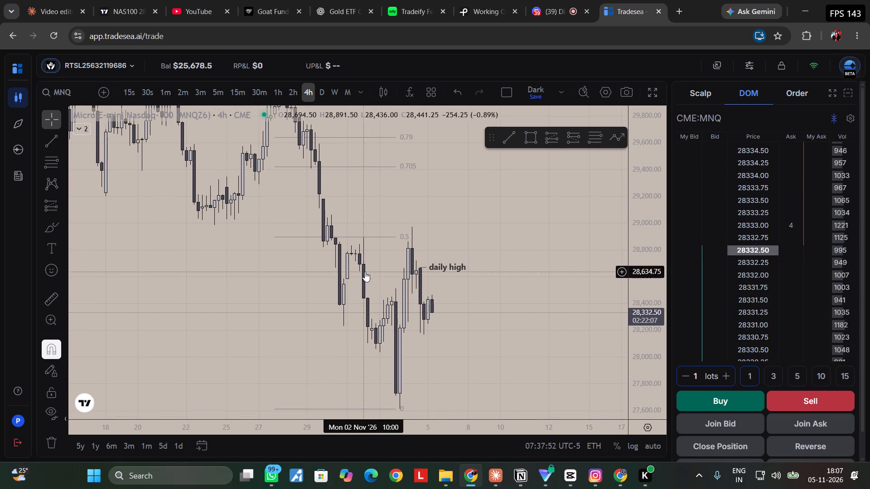
{"action": "left_click", "coordinate": [317, 89]}
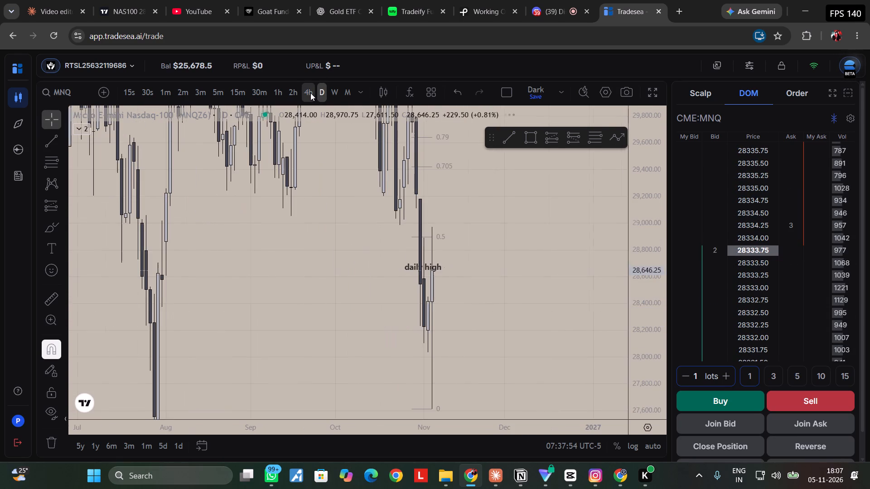
{"action": "left_click", "coordinate": [310, 93]}
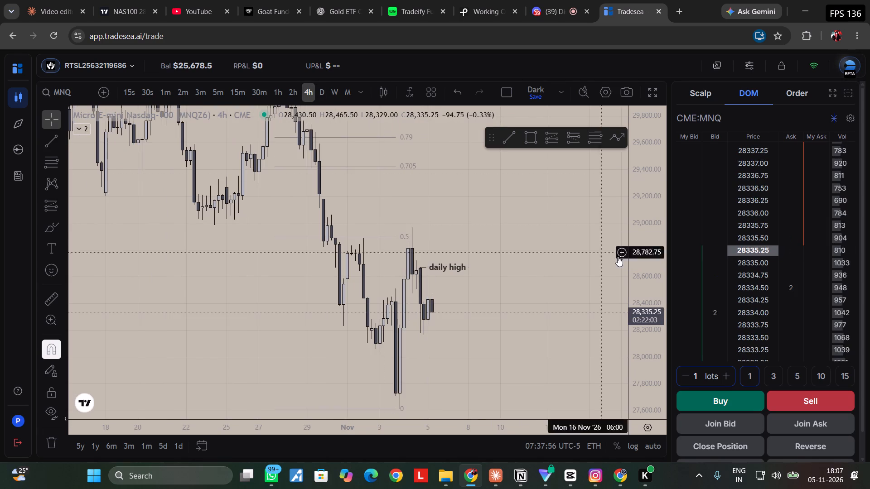
{"action": "left_click_drag", "start_coordinate": [656, 270], "coordinate": [648, 221]}
{"action": "left_click_drag", "start_coordinate": [574, 264], "coordinate": [554, 160]}
{"action": "scroll", "coordinate": [334, 243], "scroll_direction": "up", "scroll_amount": 1}
{"action": "left_click_drag", "start_coordinate": [268, 219], "coordinate": [293, 247]}
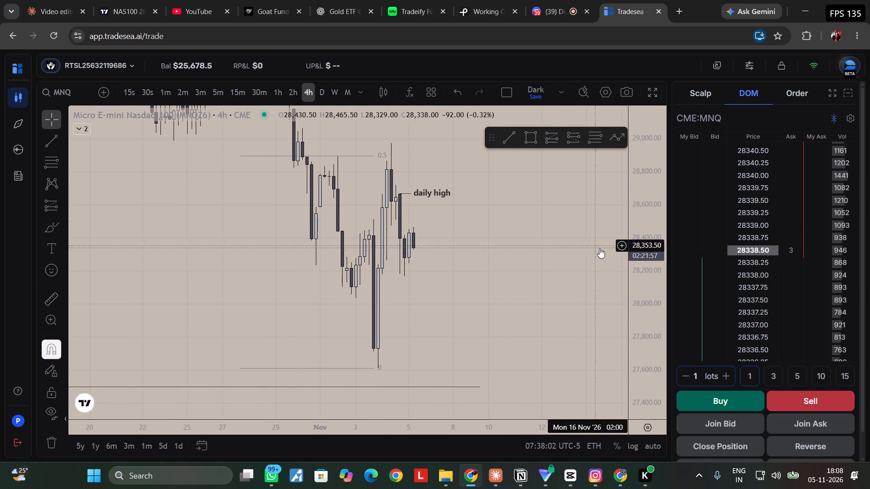
Draw a rectangle on the 4-hour chart between 28,261.00 and 28,239.75, spanning 3 November 22:00 to 8 November 22:00.
{"action": "left_click_drag", "start_coordinate": [624, 244], "coordinate": [624, 235]}
{"action": "left_click_drag", "start_coordinate": [642, 236], "coordinate": [634, 169]}
{"action": "left_click", "coordinate": [526, 141]}
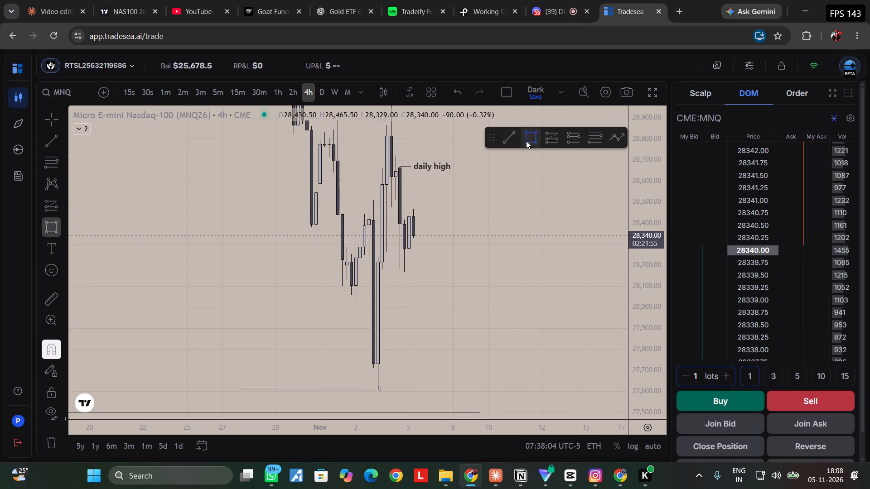
{"action": "left_click", "coordinate": [378, 256]}
{"action": "left_click", "coordinate": [385, 251]}
{"action": "left_click_drag", "start_coordinate": [476, 258], "coordinate": [479, 261]}
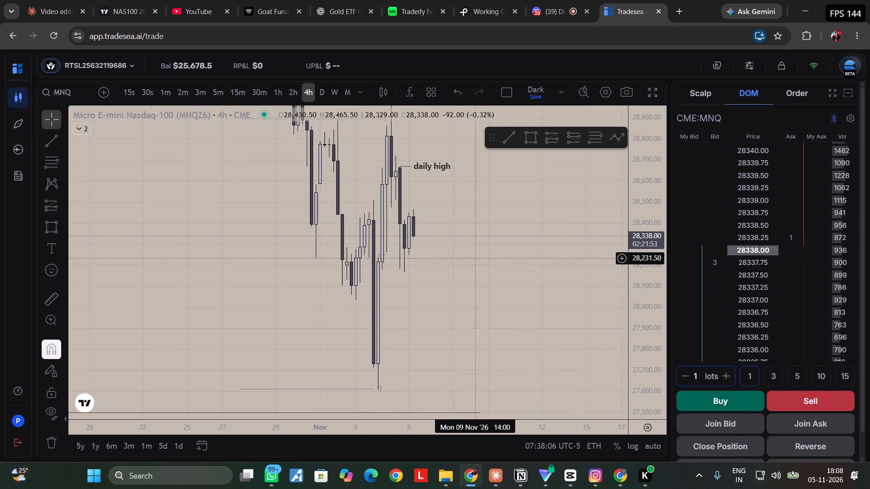
{"action": "left_click_drag", "start_coordinate": [479, 261], "coordinate": [513, 300]}
{"action": "left_click_drag", "start_coordinate": [637, 336], "coordinate": [623, 65]}
{"action": "left_click_drag", "start_coordinate": [664, 327], "coordinate": [648, 287]}
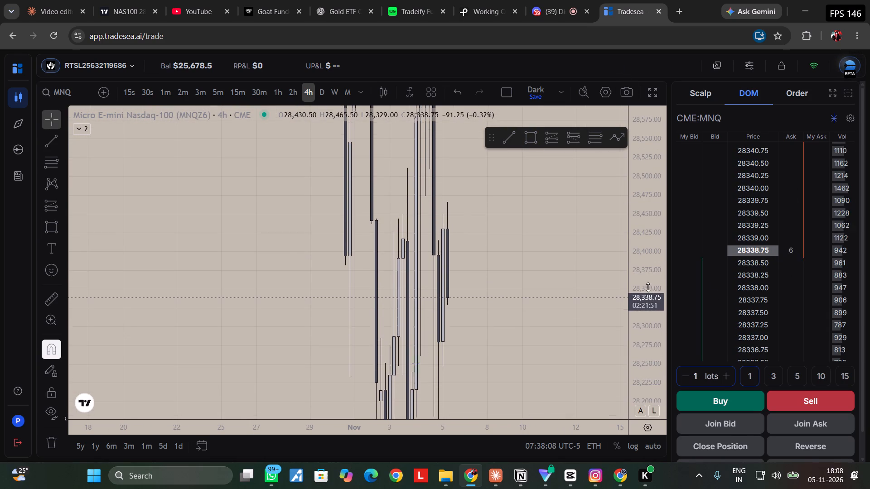
{"action": "left_click_drag", "start_coordinate": [648, 287], "coordinate": [649, 288]}
{"action": "left_click_drag", "start_coordinate": [421, 364], "coordinate": [490, 374]}
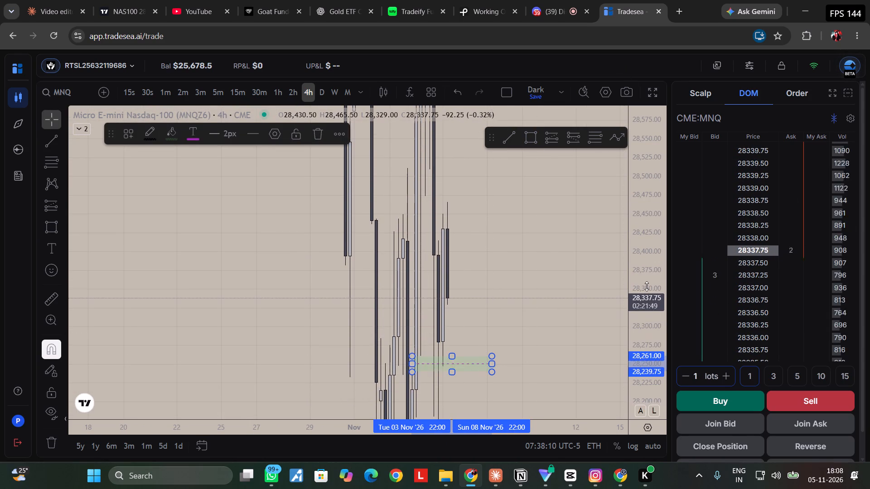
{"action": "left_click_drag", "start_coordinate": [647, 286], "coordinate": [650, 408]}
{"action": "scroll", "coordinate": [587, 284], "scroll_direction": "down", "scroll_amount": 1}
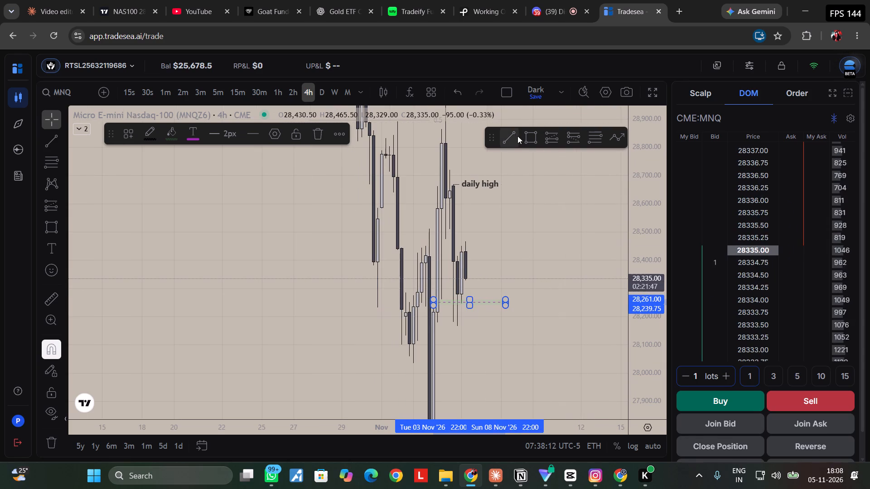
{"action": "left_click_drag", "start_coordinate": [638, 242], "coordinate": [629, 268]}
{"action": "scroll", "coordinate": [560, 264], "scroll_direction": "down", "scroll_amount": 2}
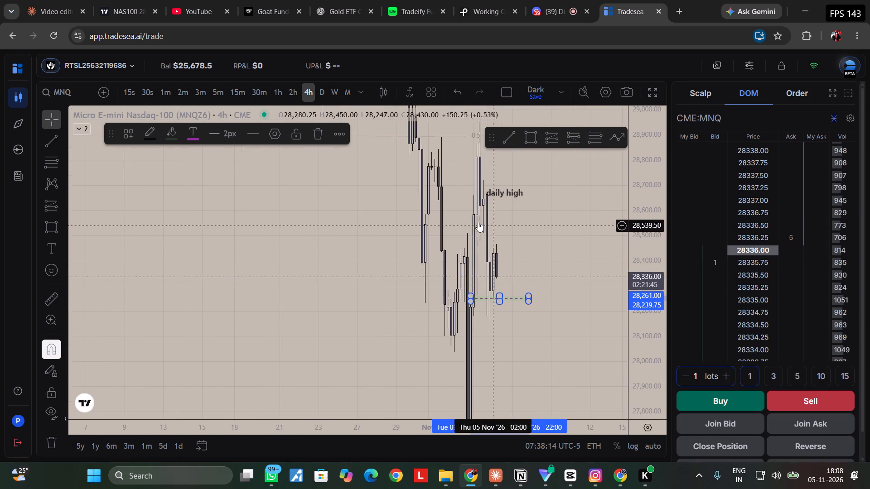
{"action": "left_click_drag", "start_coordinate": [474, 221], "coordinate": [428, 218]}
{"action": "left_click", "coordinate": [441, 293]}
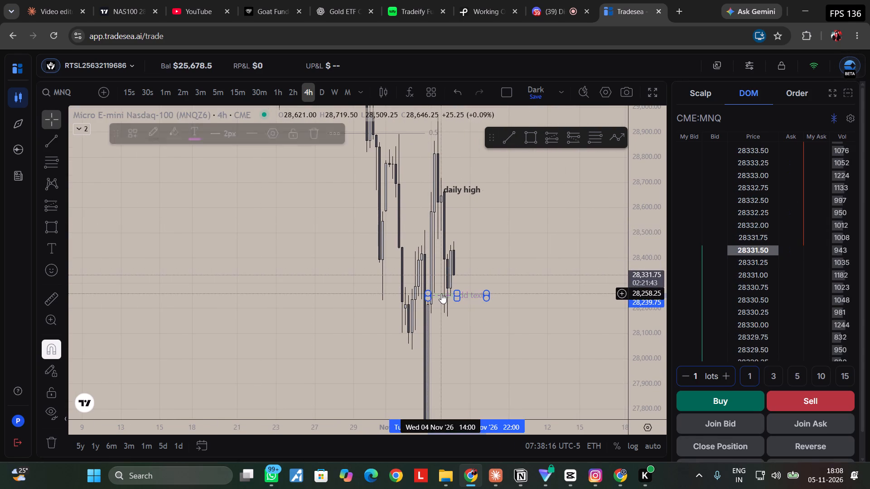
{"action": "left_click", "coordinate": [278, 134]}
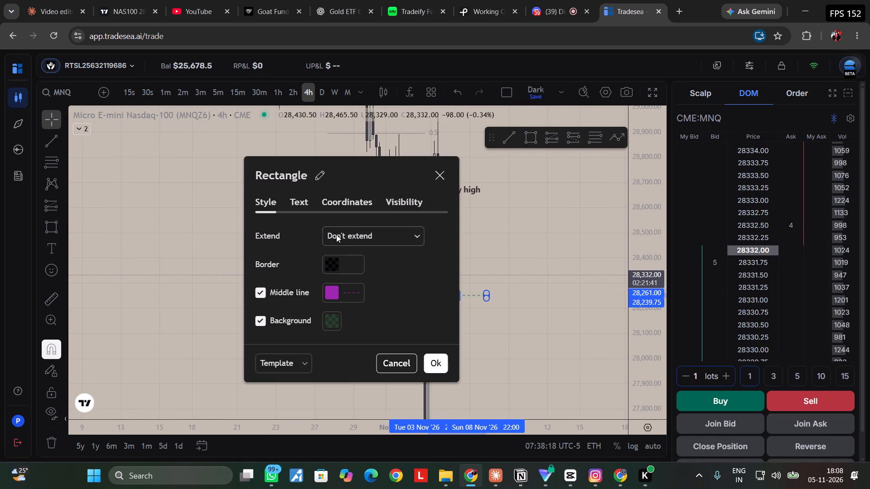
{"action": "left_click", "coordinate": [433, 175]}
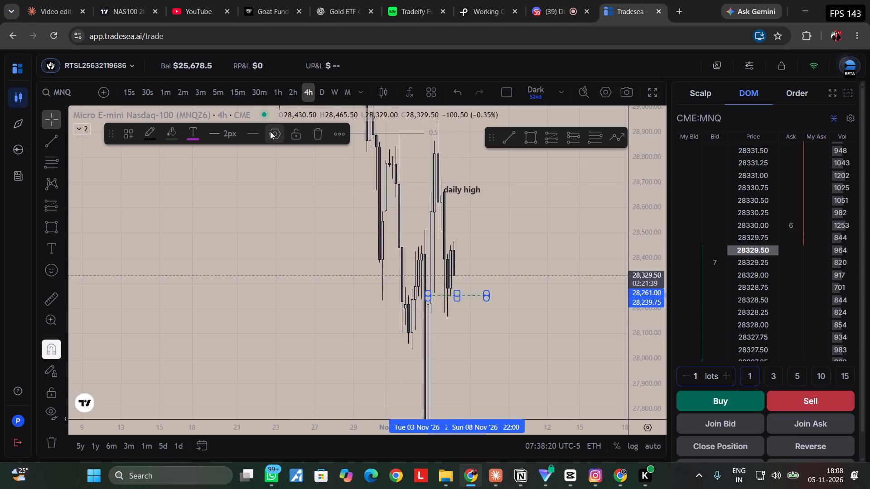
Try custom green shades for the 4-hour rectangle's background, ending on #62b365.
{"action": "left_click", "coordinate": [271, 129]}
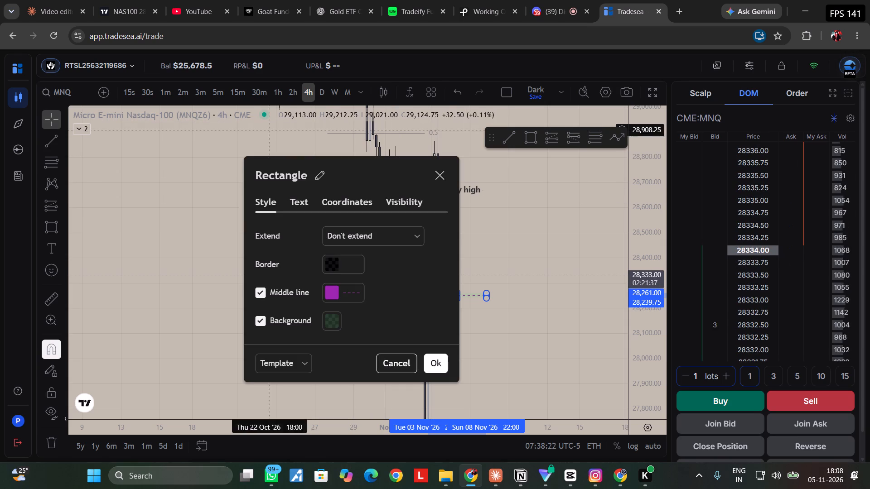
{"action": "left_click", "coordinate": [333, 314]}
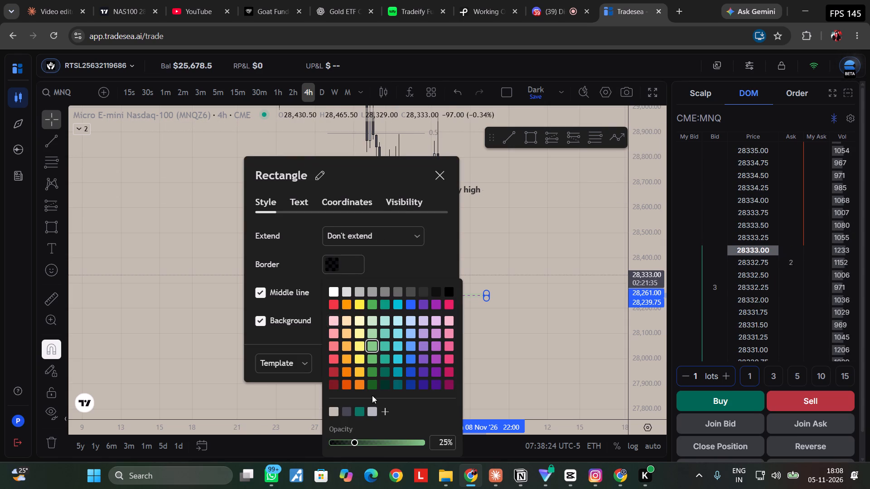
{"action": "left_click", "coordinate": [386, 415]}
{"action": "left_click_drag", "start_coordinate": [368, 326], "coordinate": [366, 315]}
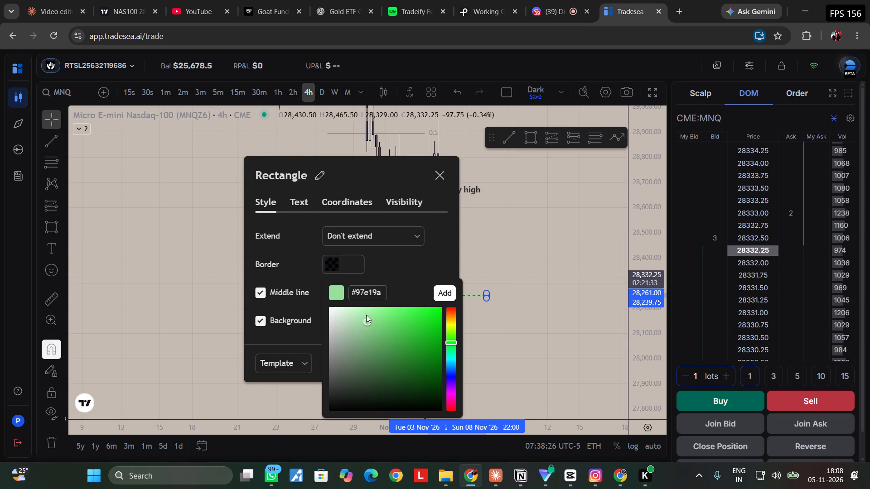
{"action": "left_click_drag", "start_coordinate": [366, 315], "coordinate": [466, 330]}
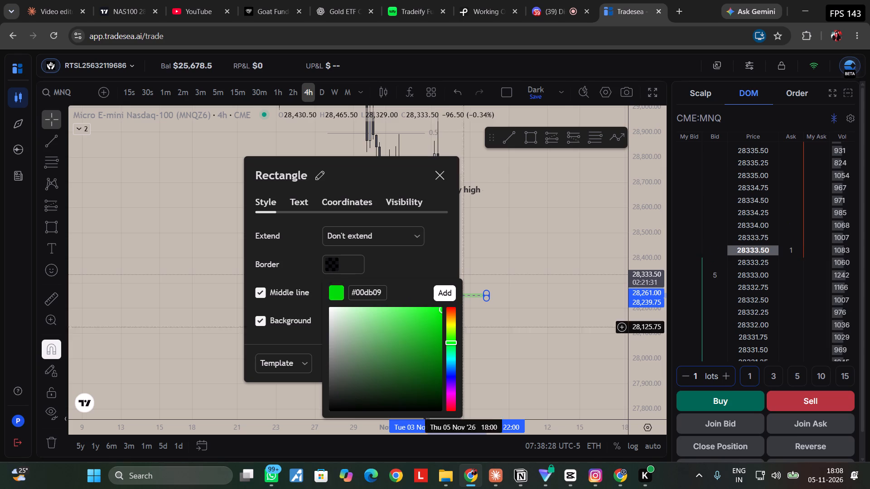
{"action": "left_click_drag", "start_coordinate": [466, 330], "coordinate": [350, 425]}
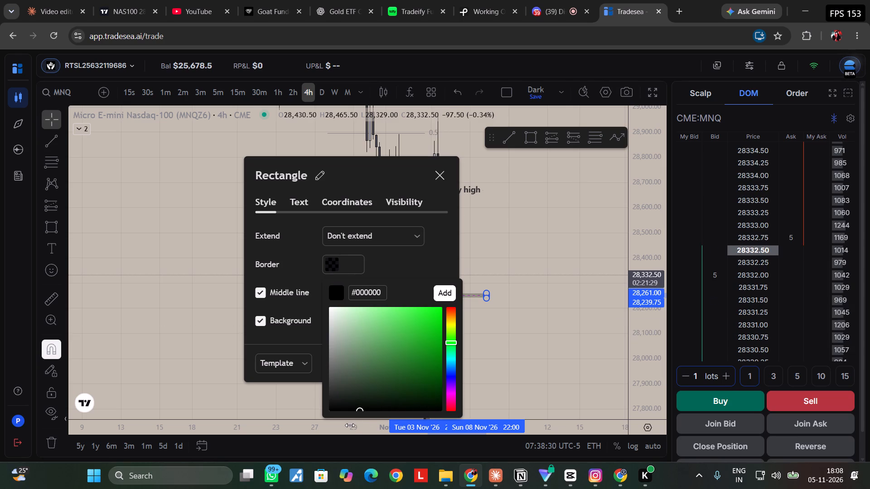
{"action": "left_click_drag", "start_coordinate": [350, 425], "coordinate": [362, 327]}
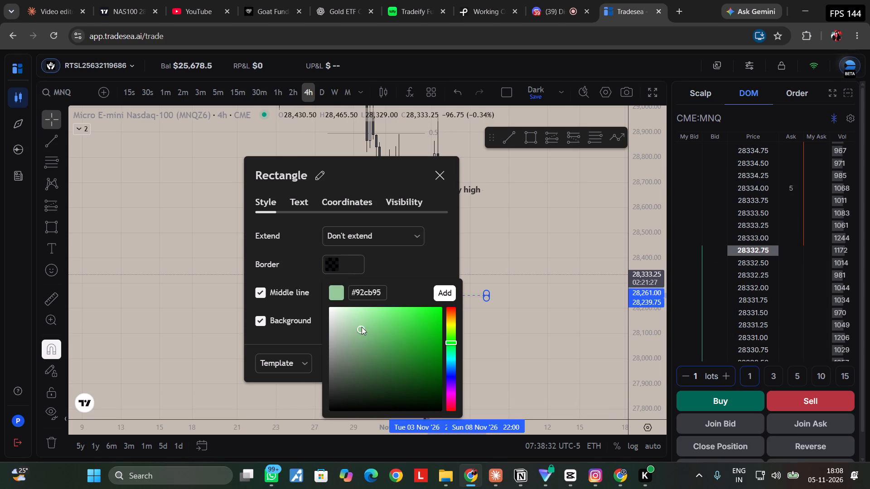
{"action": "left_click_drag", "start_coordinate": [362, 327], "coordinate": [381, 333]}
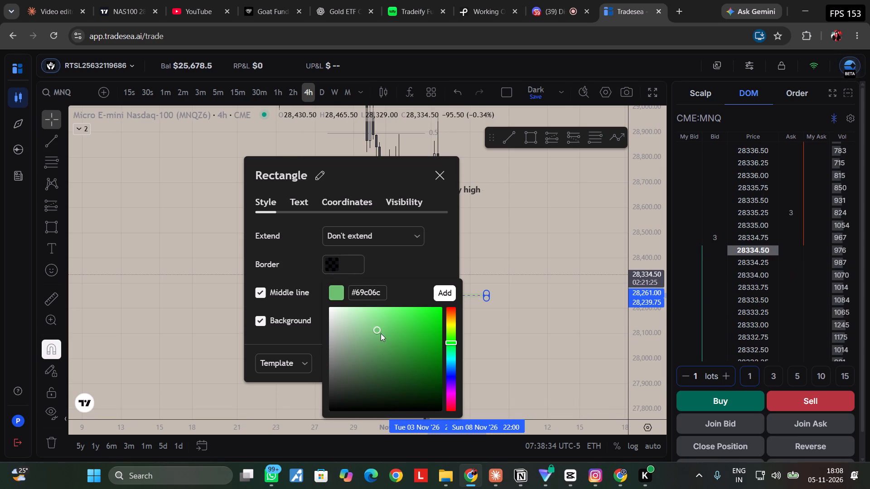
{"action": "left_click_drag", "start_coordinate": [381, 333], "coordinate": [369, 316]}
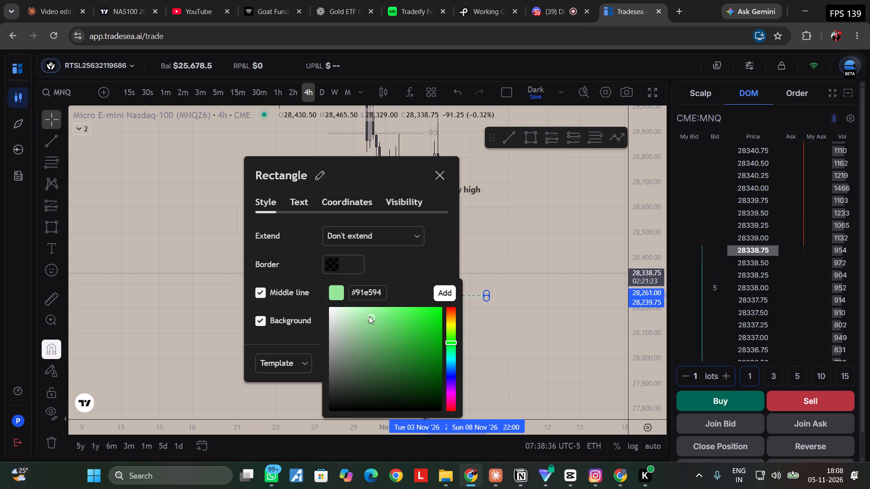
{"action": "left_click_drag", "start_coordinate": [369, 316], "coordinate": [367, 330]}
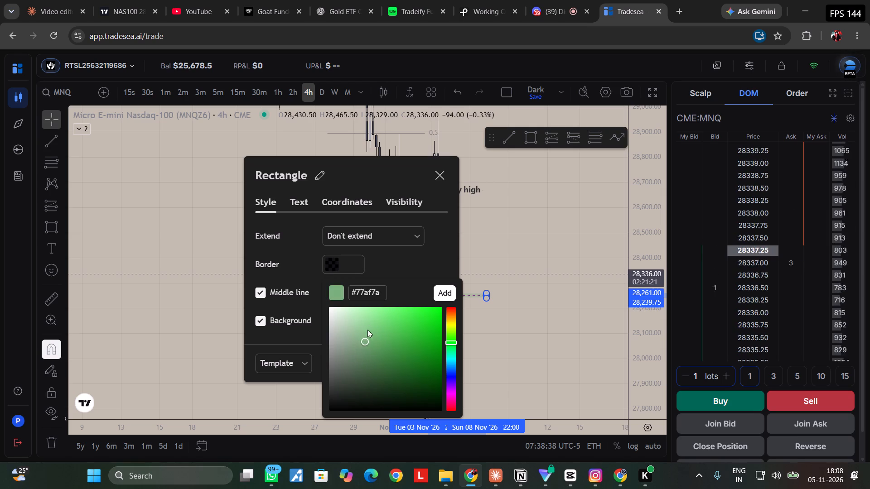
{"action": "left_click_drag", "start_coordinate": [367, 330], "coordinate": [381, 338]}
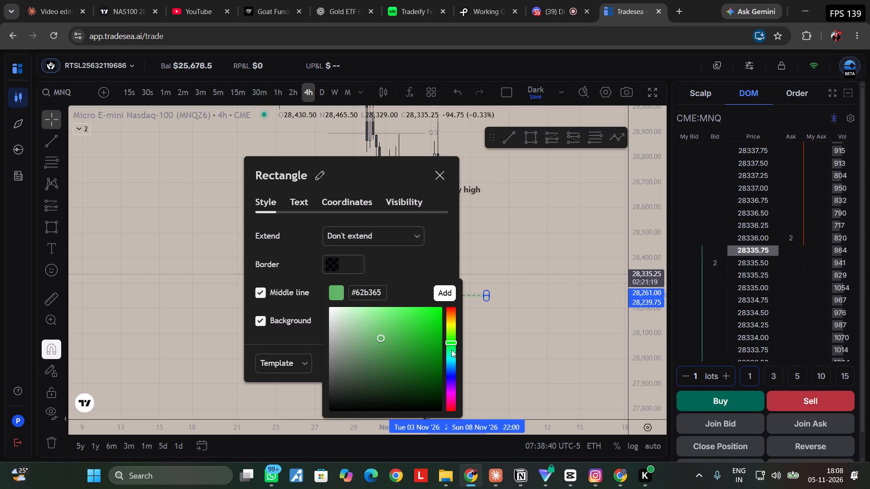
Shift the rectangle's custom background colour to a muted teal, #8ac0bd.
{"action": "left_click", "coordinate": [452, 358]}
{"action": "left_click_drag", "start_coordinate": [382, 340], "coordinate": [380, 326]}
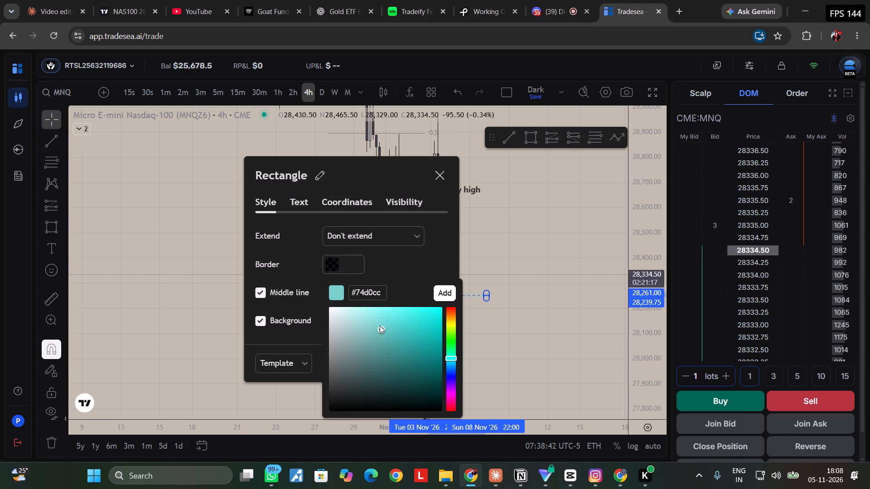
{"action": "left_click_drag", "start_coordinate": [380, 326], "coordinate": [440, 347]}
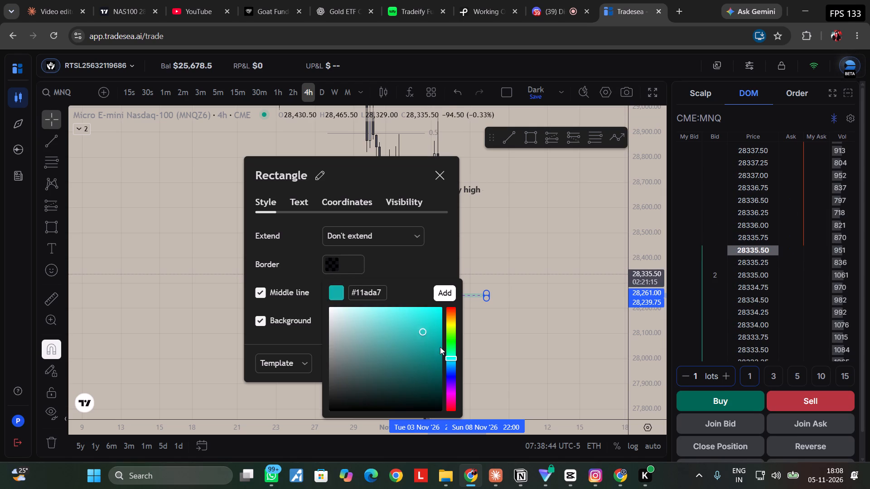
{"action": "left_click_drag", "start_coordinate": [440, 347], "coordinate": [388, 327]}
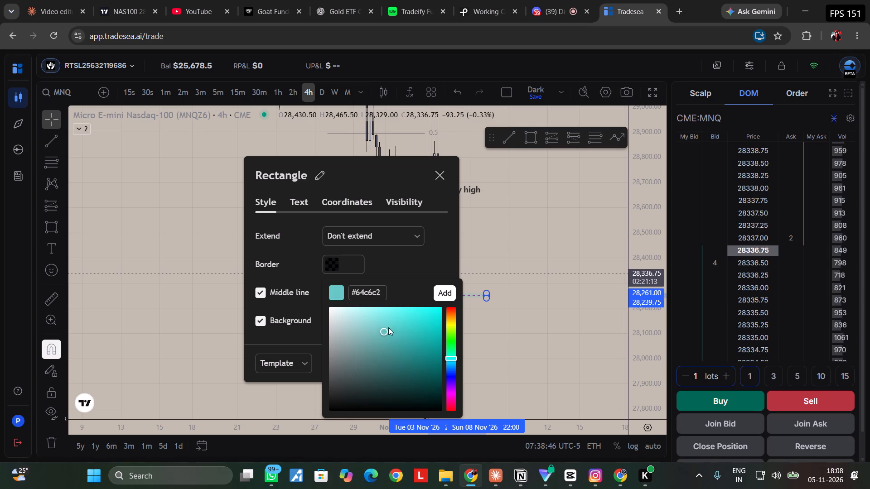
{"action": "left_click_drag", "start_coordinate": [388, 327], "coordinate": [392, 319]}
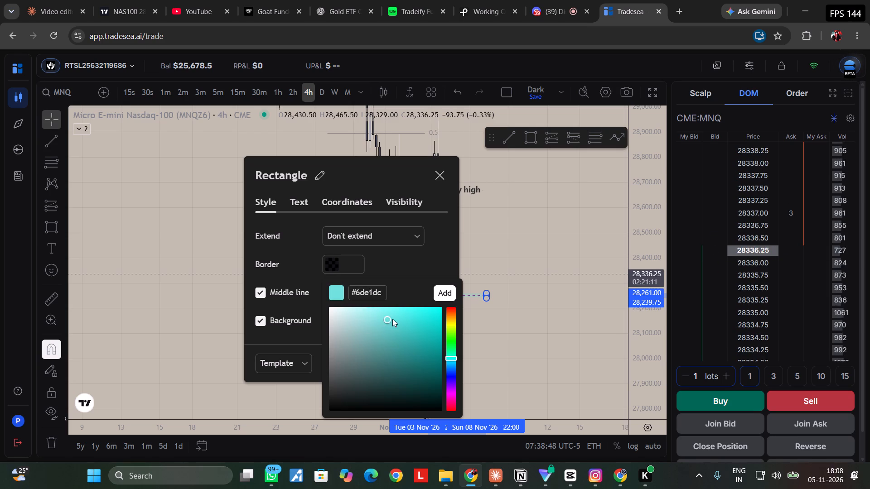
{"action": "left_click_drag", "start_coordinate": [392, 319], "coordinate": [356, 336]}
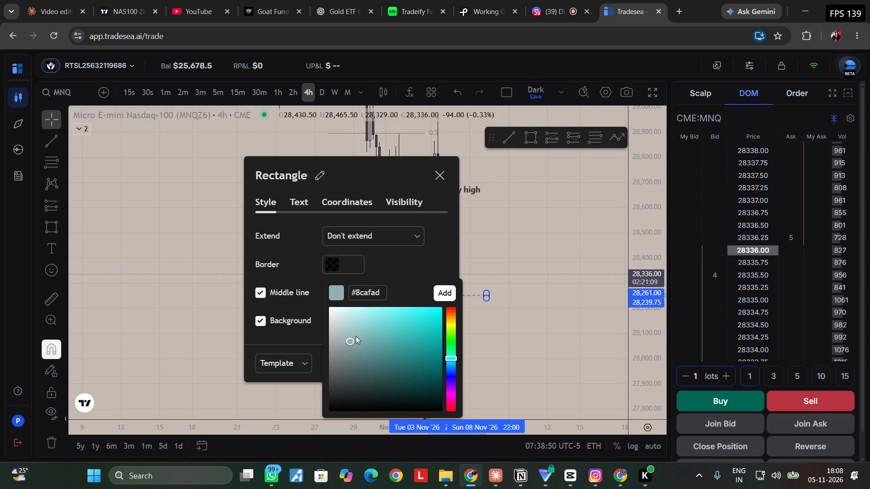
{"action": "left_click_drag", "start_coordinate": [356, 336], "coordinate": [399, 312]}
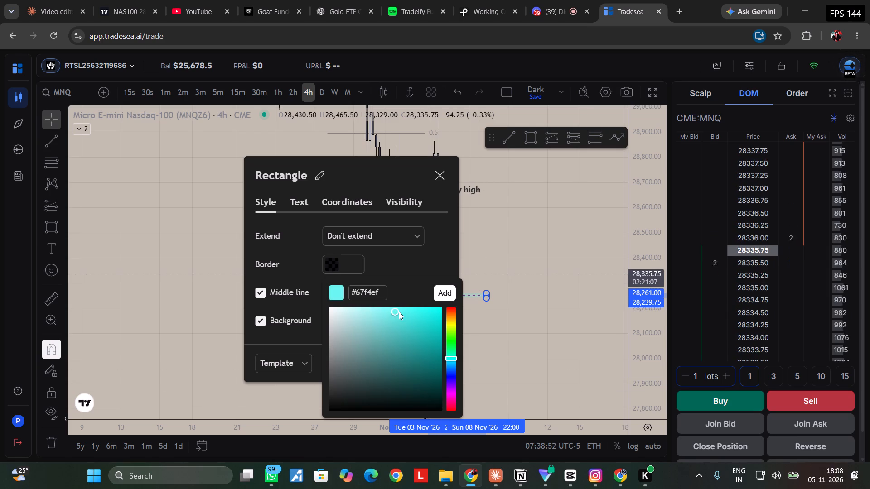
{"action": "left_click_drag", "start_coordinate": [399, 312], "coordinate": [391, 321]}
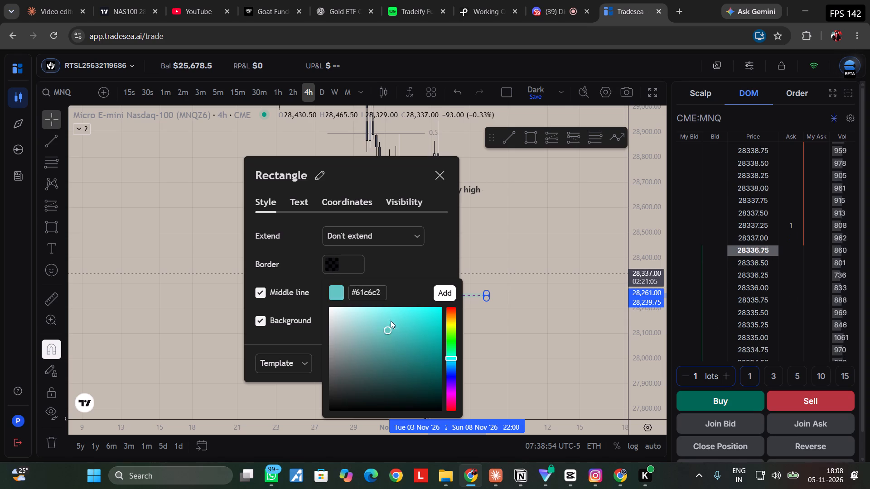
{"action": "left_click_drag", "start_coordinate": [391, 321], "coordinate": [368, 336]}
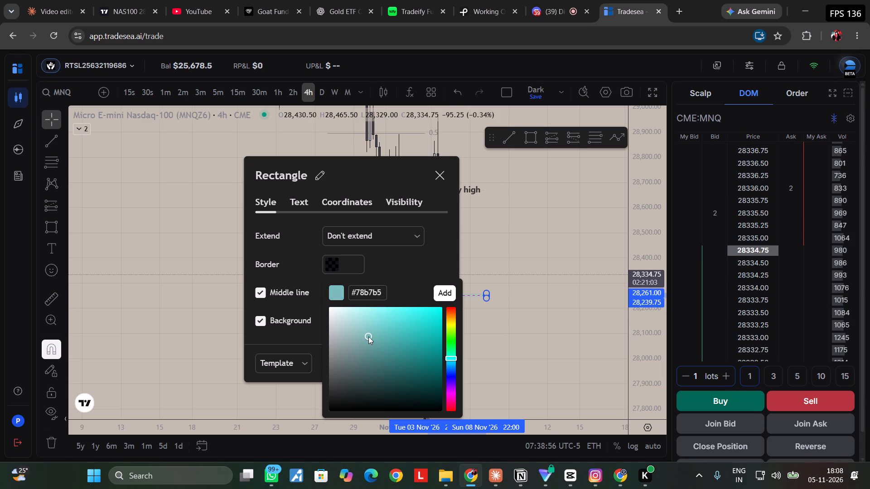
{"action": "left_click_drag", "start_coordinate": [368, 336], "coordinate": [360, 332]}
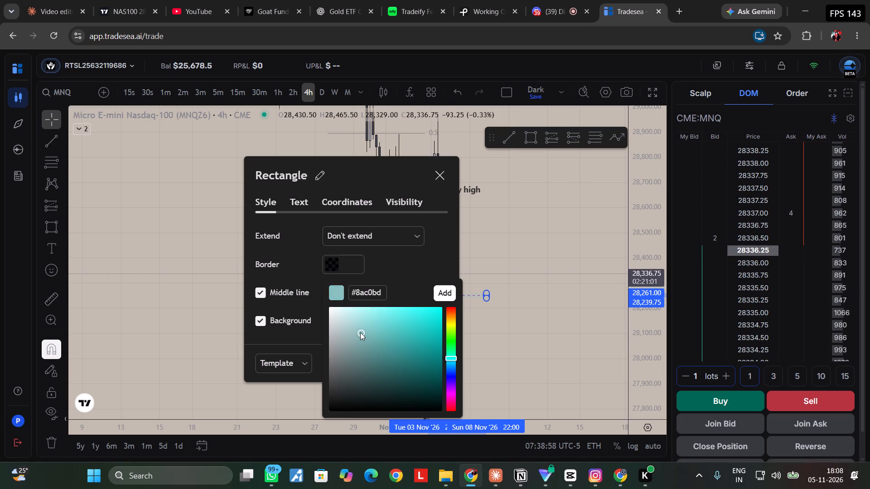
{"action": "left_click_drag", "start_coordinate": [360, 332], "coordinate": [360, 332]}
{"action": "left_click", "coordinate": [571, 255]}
Raise the fill opacity of the 28,261.00–28,239.75 rectangle to 49%.
{"action": "left_click_drag", "start_coordinate": [644, 355], "coordinate": [607, 102]}
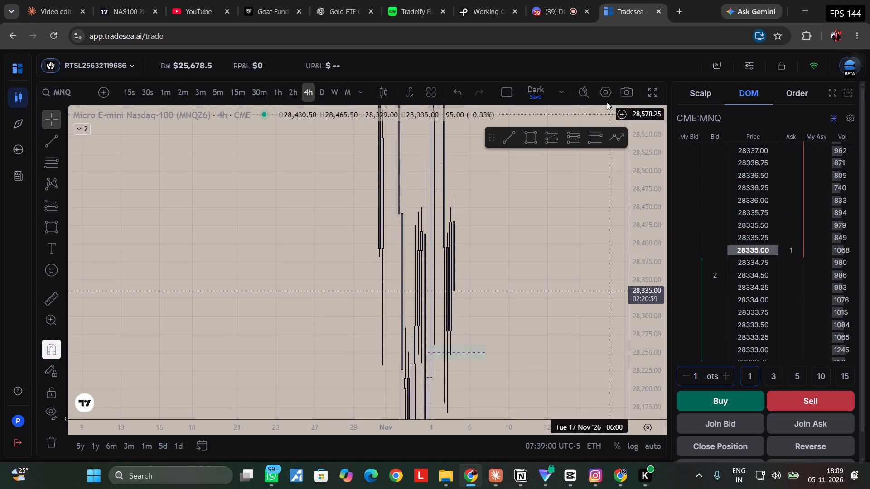
{"action": "left_click_drag", "start_coordinate": [607, 102], "coordinate": [607, 101]}
{"action": "left_click_drag", "start_coordinate": [622, 289], "coordinate": [618, 350]}
{"action": "left_click_drag", "start_coordinate": [641, 303], "coordinate": [643, 342]}
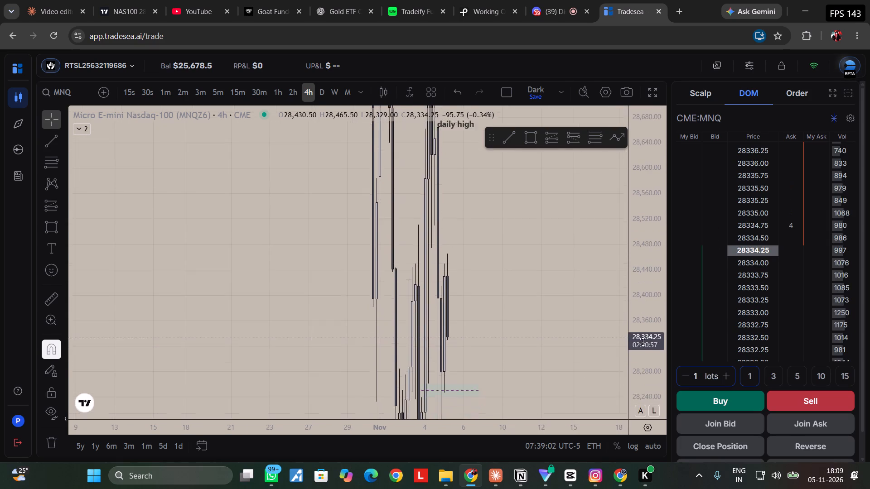
{"action": "left_click_drag", "start_coordinate": [643, 342], "coordinate": [638, 357]}
{"action": "left_click_drag", "start_coordinate": [534, 347], "coordinate": [530, 271]}
{"action": "left_click", "coordinate": [477, 300]}
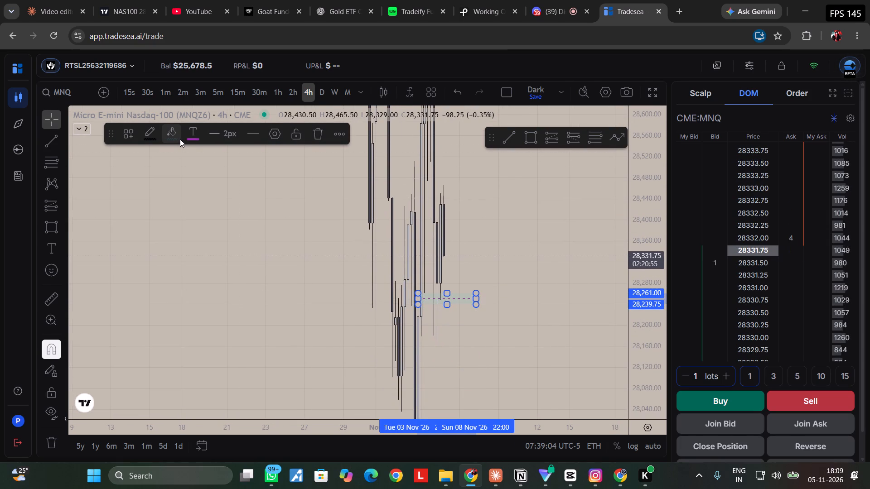
{"action": "left_click", "coordinate": [180, 139]}
{"action": "left_click_drag", "start_coordinate": [193, 309], "coordinate": [194, 309]}
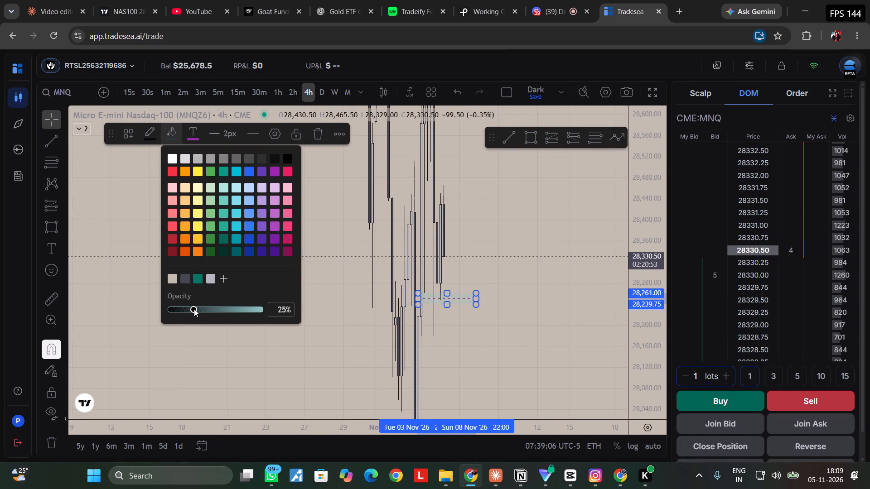
{"action": "left_click_drag", "start_coordinate": [194, 309], "coordinate": [206, 312]}
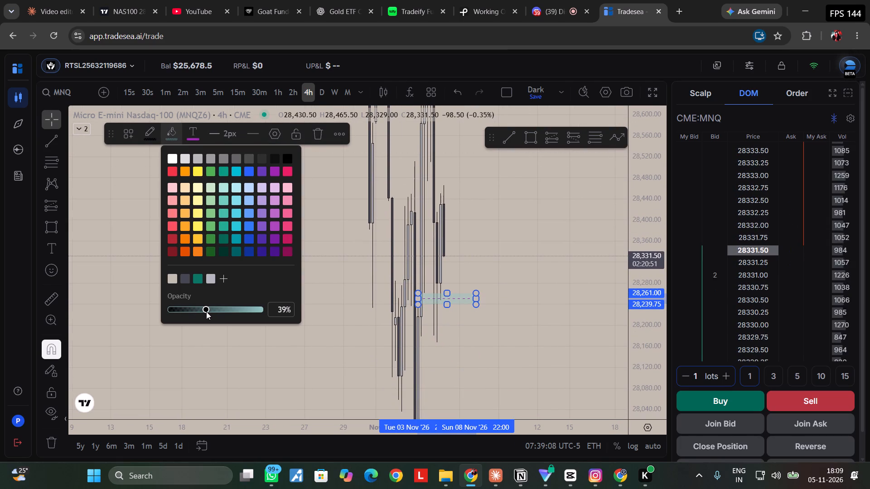
{"action": "left_click_drag", "start_coordinate": [206, 312], "coordinate": [215, 312]}
{"action": "left_click", "coordinate": [435, 282]}
Change the background of the 28,261.00–28,239.75 rectangle to a preset light green.
{"action": "left_click_drag", "start_coordinate": [635, 267], "coordinate": [621, 334]}
{"action": "scroll", "coordinate": [520, 263], "scroll_direction": "down", "scroll_amount": 2}
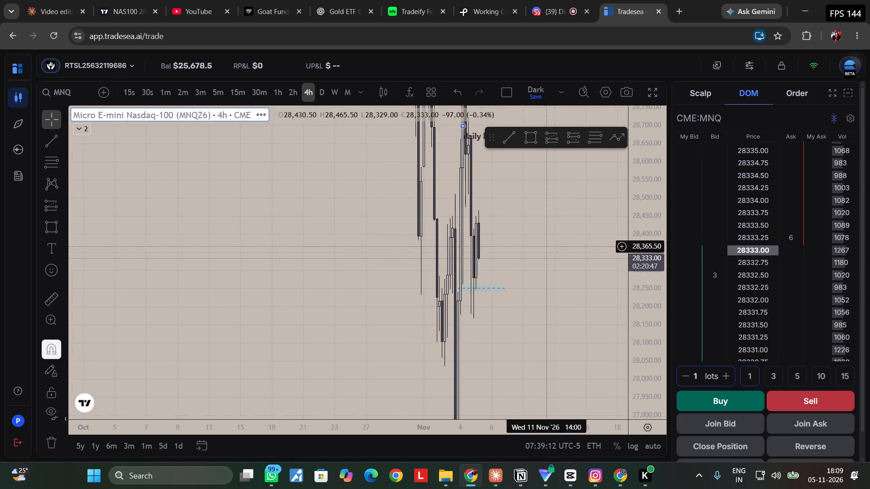
{"action": "left_click_drag", "start_coordinate": [556, 240], "coordinate": [547, 290]}
{"action": "left_click_drag", "start_coordinate": [631, 271], "coordinate": [622, 304]}
{"action": "scroll", "coordinate": [595, 286], "scroll_direction": "down", "scroll_amount": 1}
{"action": "left_click_drag", "start_coordinate": [572, 250], "coordinate": [538, 274]}
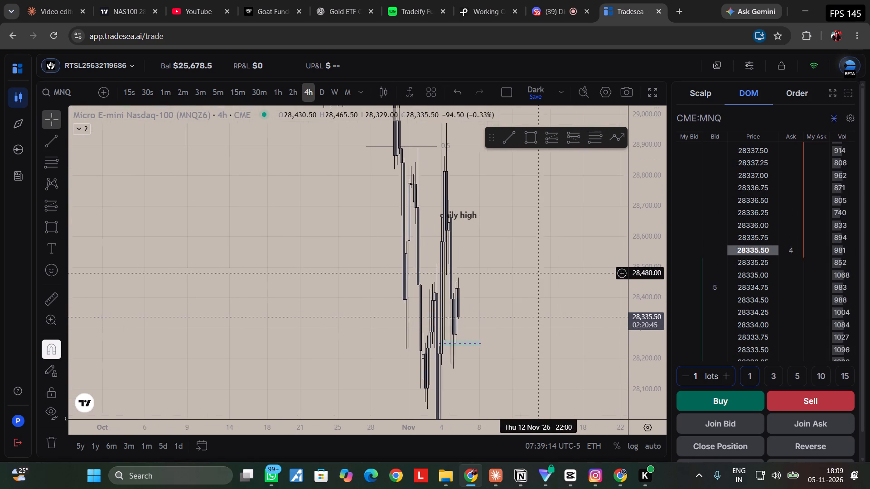
{"action": "left_click_drag", "start_coordinate": [538, 274], "coordinate": [538, 274]}
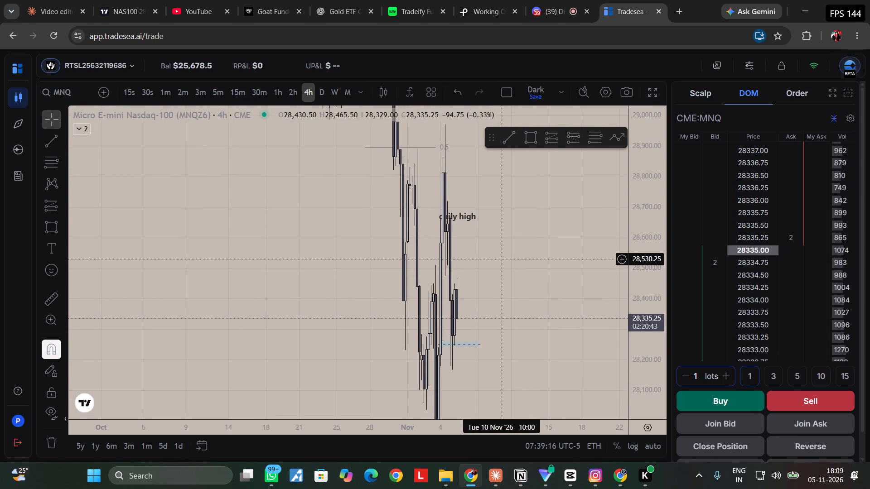
{"action": "left_click", "coordinate": [483, 337]}
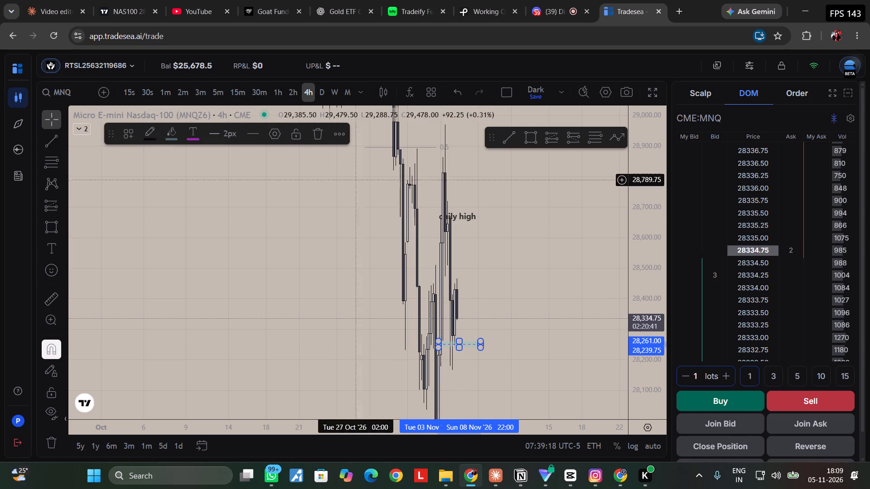
{"action": "left_click", "coordinate": [280, 132]}
{"action": "left_click", "coordinate": [336, 319]}
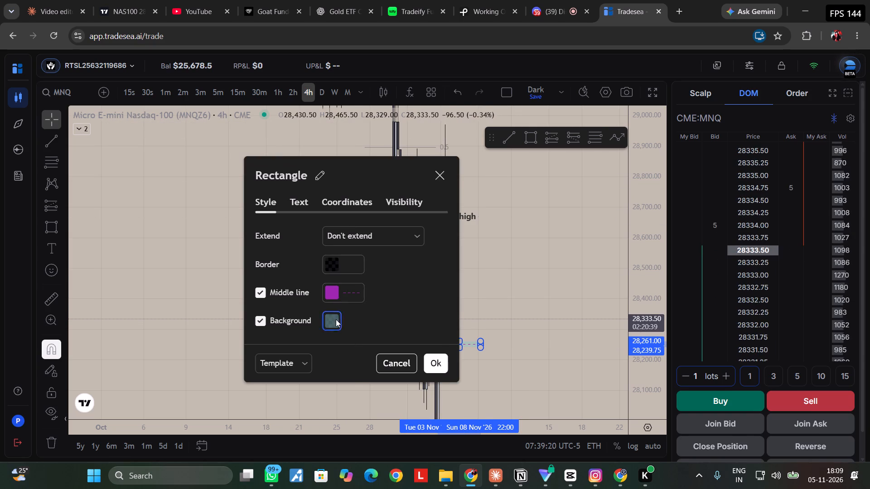
{"action": "left_click", "coordinate": [375, 350]}
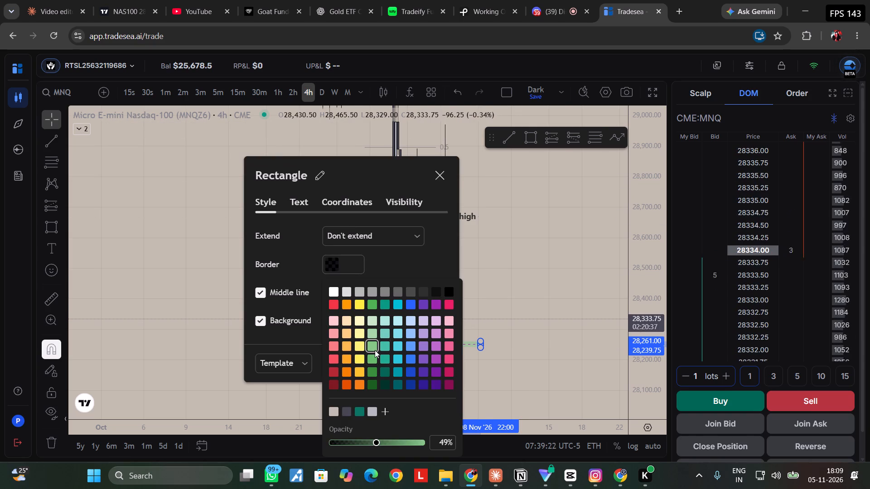
{"action": "left_click", "coordinate": [566, 321]}
Switch the MNQ chart to the 2-hour timeframe.
{"action": "left_click_drag", "start_coordinate": [645, 363], "coordinate": [638, 350]}
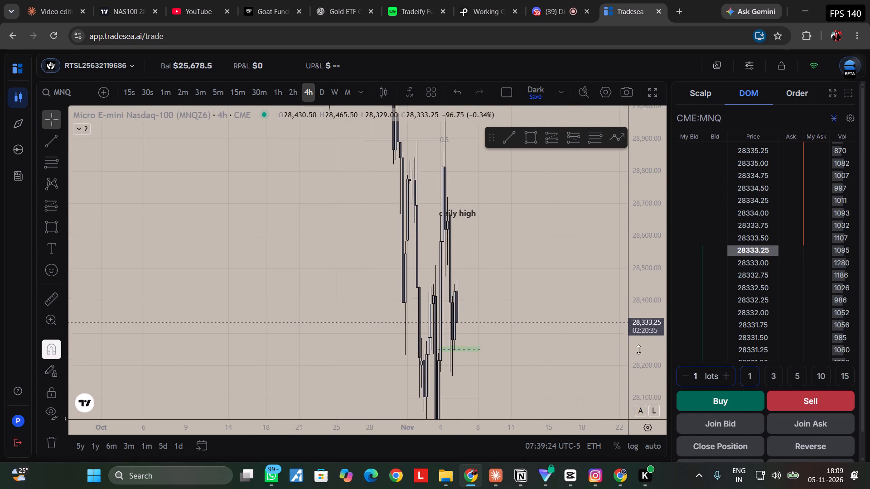
{"action": "left_click_drag", "start_coordinate": [638, 350], "coordinate": [616, 345]}
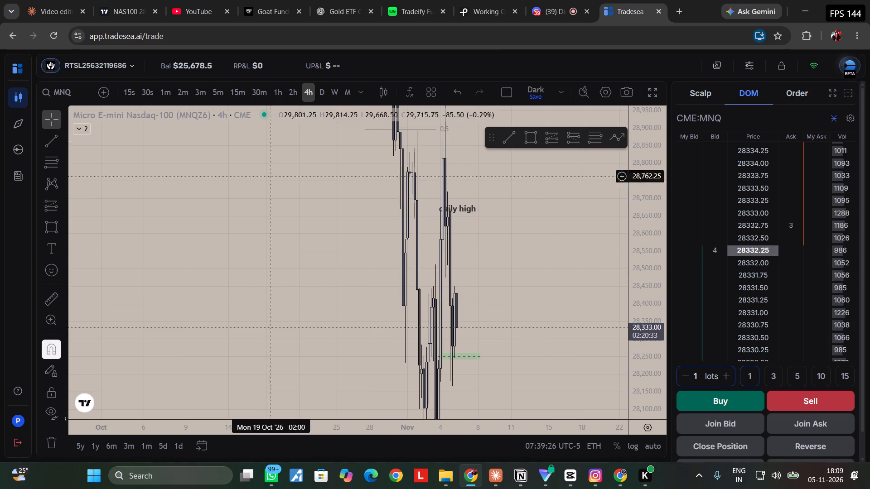
{"action": "left_click", "coordinate": [298, 94]}
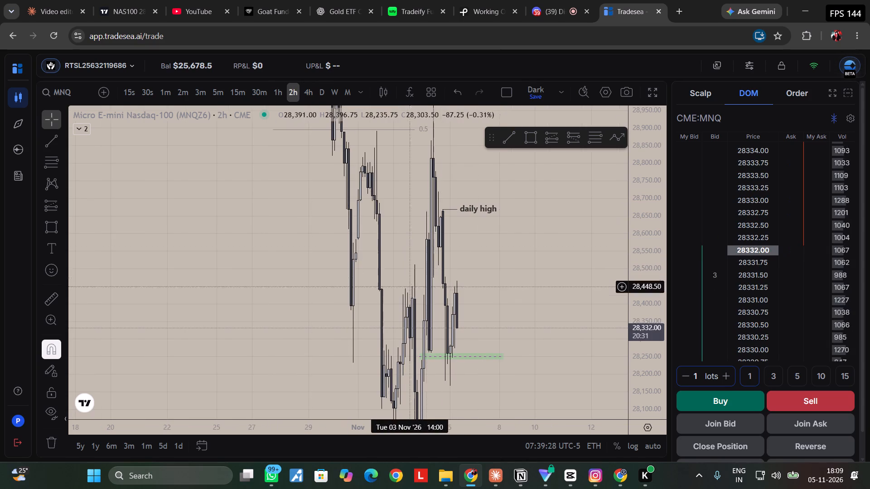
Examine the 2-hour price action around the green zone, the daily high and the Fibonacci levels.
{"action": "left_click_drag", "start_coordinate": [426, 290], "coordinate": [425, 235]}
{"action": "left_click_drag", "start_coordinate": [662, 254], "coordinate": [638, 373]}
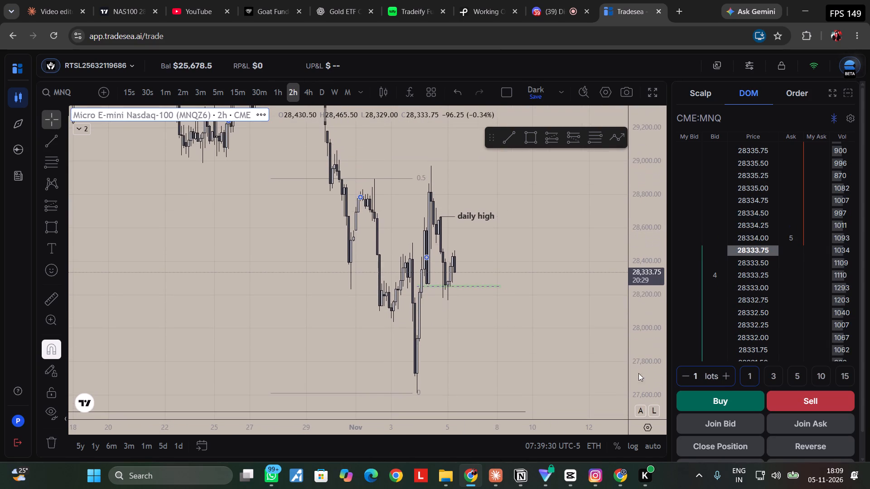
{"action": "left_click_drag", "start_coordinate": [638, 373], "coordinate": [639, 374]}
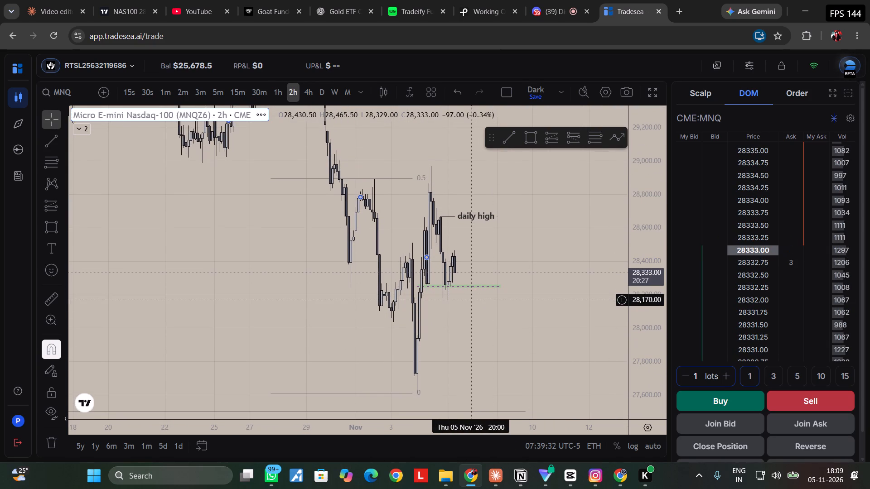
{"action": "left_click", "coordinate": [471, 300]}
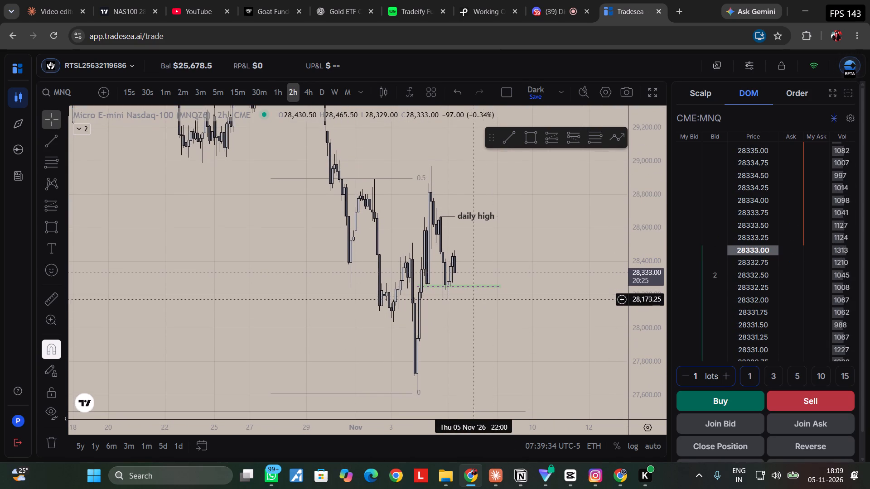
{"action": "left_click", "coordinate": [568, 265]}
{"action": "left_click_drag", "start_coordinate": [652, 303], "coordinate": [647, 332]}
{"action": "left_click_drag", "start_coordinate": [564, 320], "coordinate": [567, 352]}
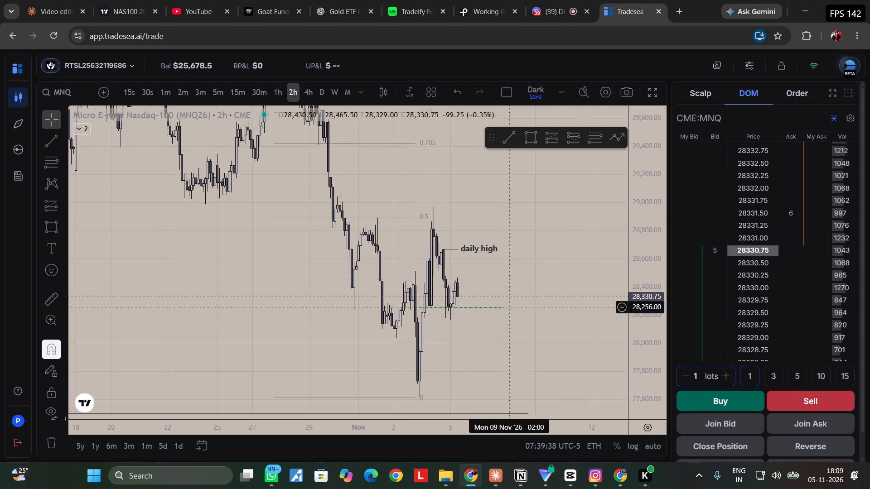
{"action": "left_click_drag", "start_coordinate": [571, 200], "coordinate": [574, 225]}
{"action": "left_click_drag", "start_coordinate": [565, 257], "coordinate": [565, 243]}
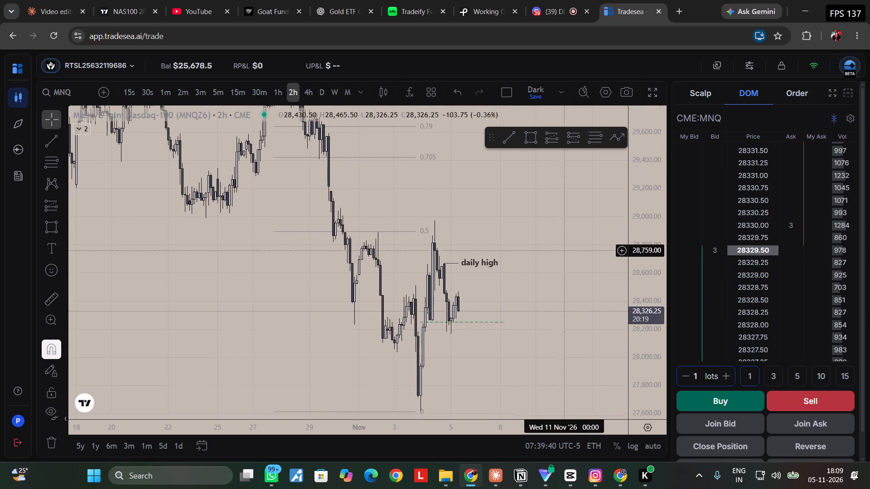
{"action": "left_click_drag", "start_coordinate": [565, 243], "coordinate": [561, 218]}
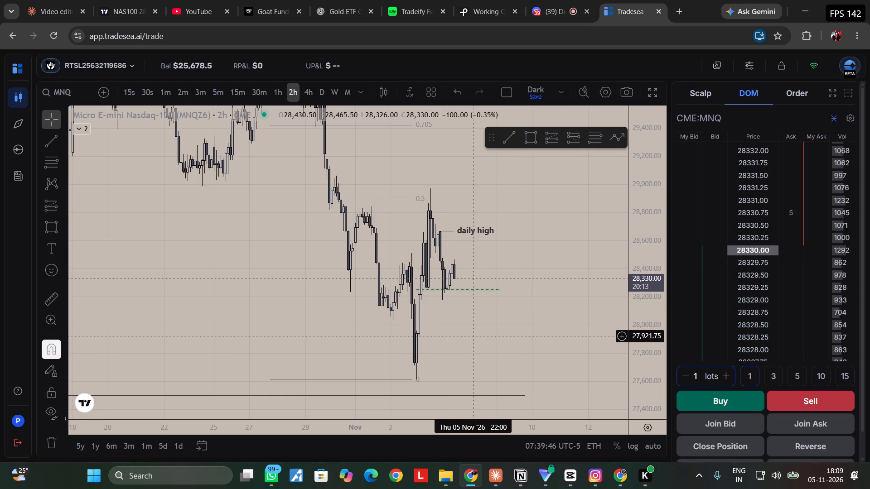
{"action": "left_click_drag", "start_coordinate": [641, 331], "coordinate": [616, 288]}
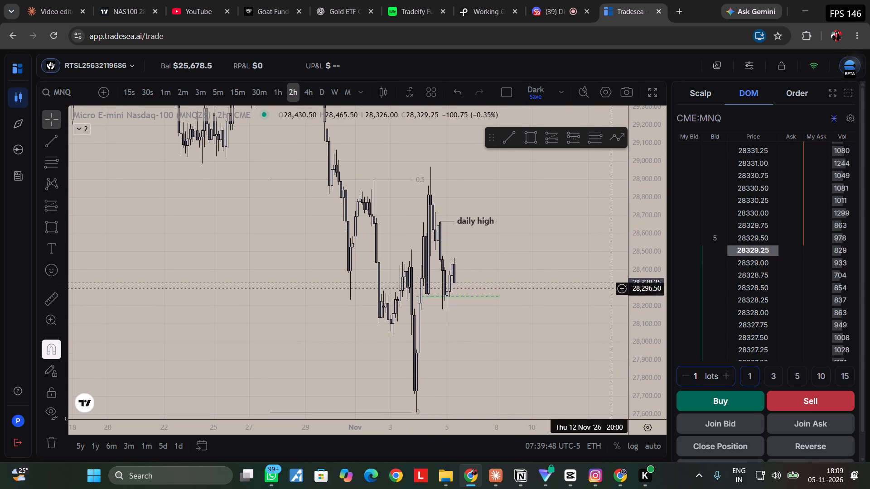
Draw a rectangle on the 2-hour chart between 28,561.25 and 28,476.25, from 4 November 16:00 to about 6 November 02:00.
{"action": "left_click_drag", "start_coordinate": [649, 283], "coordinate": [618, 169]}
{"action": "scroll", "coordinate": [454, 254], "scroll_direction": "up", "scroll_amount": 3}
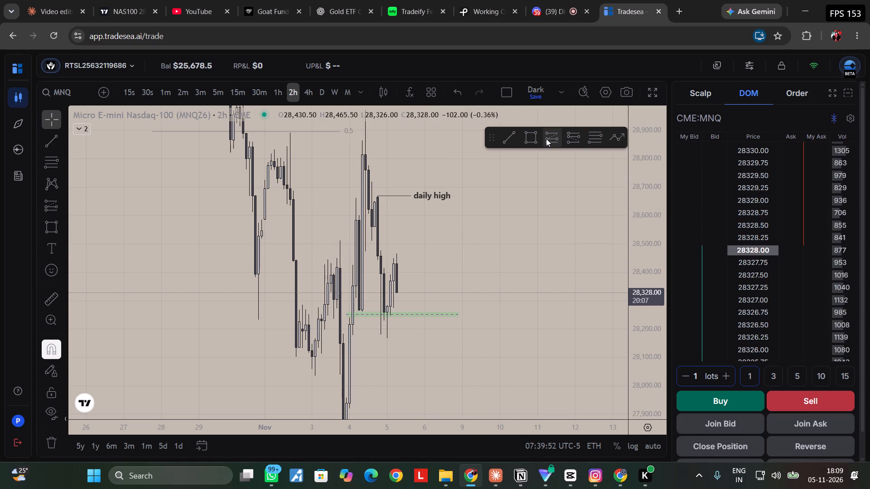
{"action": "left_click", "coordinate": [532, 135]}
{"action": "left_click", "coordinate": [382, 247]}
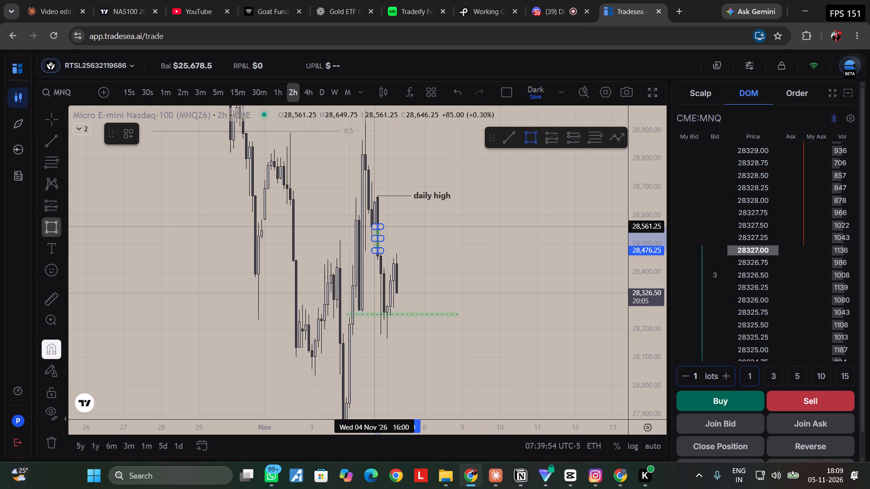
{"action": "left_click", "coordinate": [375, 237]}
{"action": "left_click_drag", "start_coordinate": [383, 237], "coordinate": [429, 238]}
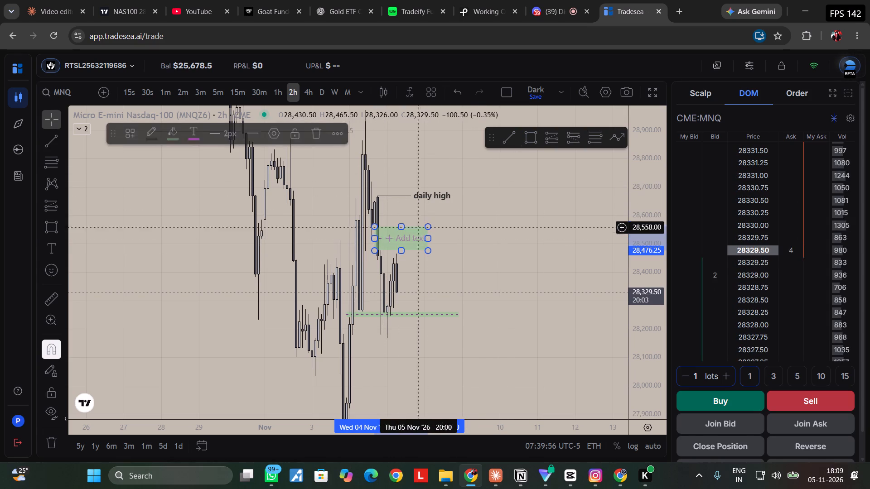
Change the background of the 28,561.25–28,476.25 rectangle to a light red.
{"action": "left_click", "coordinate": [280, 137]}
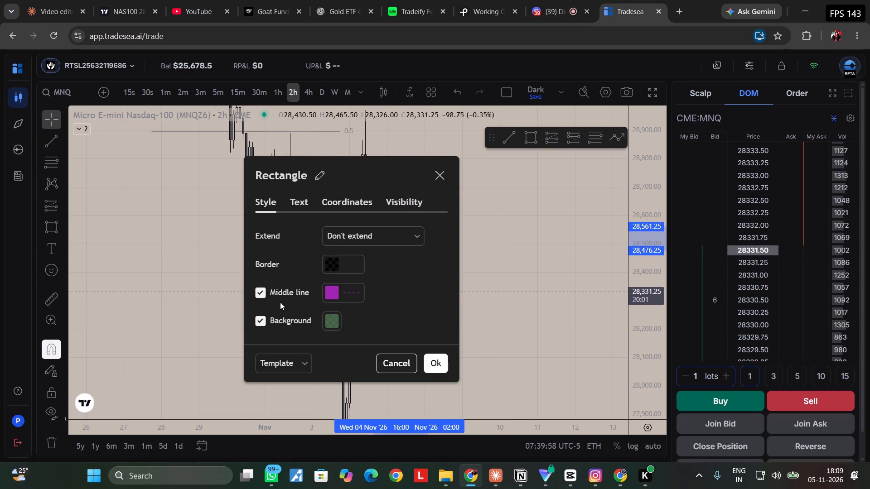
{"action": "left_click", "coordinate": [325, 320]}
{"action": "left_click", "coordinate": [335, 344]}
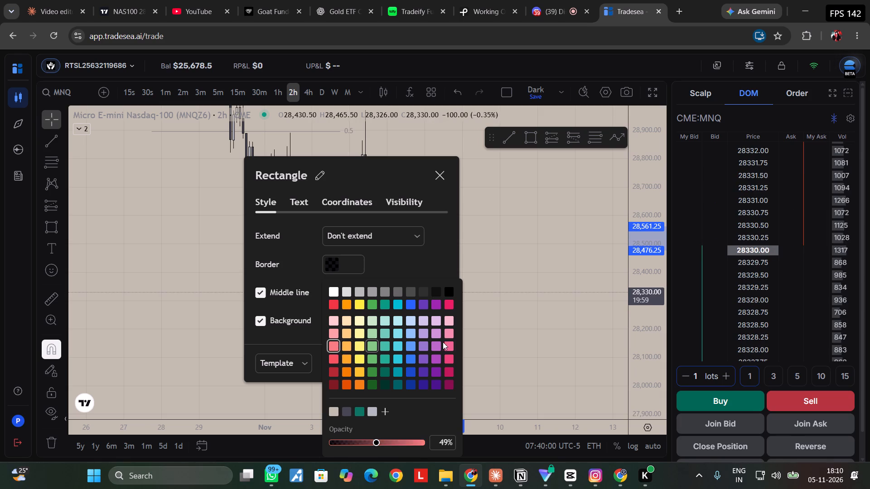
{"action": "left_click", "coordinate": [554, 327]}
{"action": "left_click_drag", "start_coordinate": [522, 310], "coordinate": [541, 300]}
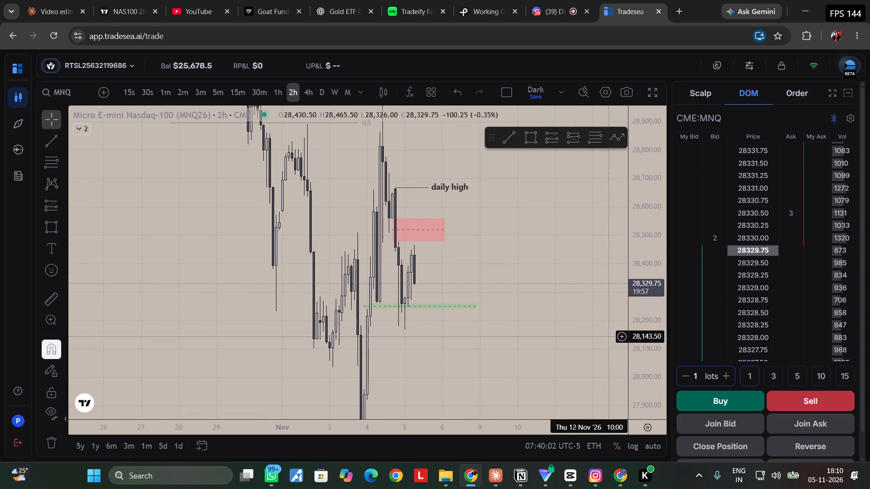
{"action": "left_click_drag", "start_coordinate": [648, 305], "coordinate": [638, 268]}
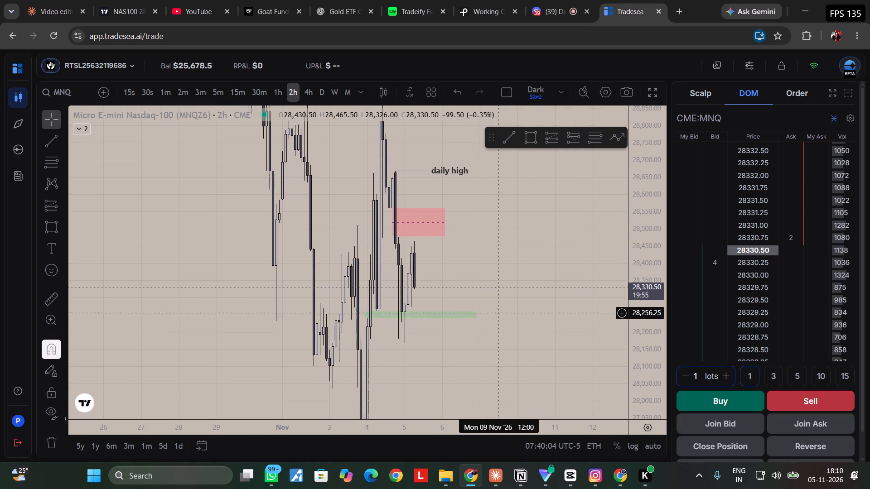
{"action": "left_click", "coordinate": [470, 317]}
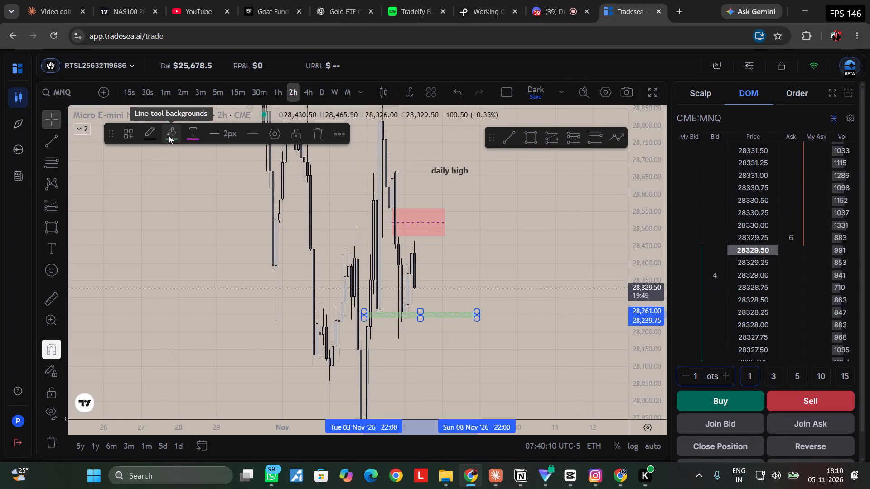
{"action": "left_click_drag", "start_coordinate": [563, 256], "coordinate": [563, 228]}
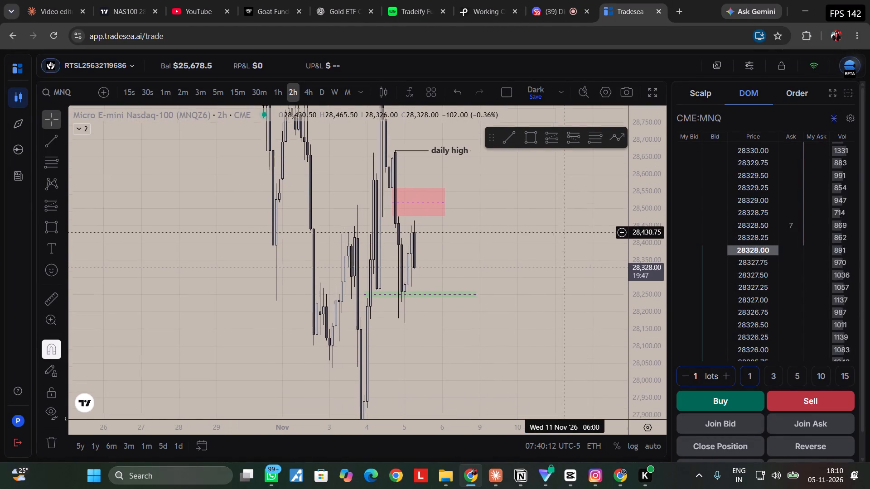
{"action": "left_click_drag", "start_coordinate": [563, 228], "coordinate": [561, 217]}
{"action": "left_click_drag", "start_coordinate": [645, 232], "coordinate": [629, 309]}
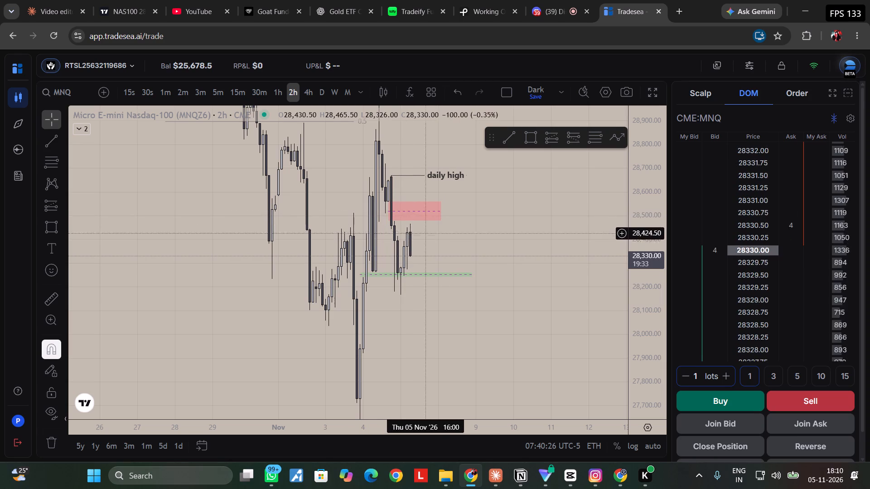
Switch the MNQ chart to the 1-hour timeframe.
{"action": "left_click", "coordinate": [279, 100]}
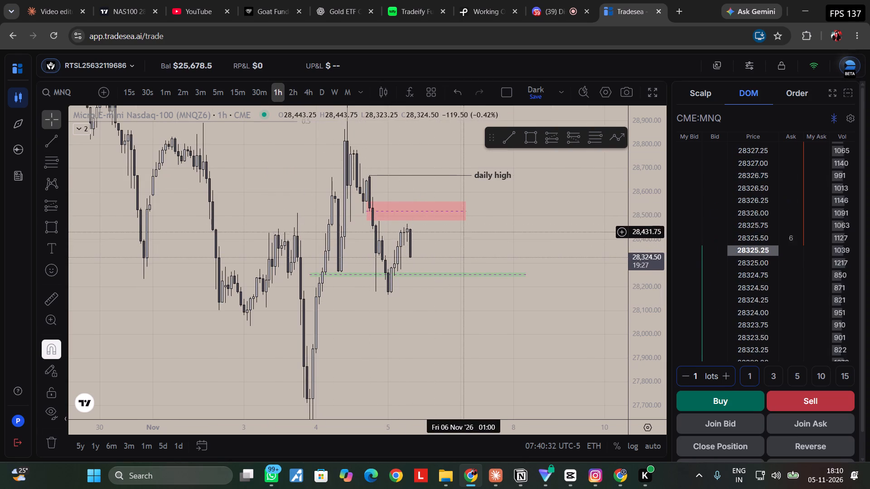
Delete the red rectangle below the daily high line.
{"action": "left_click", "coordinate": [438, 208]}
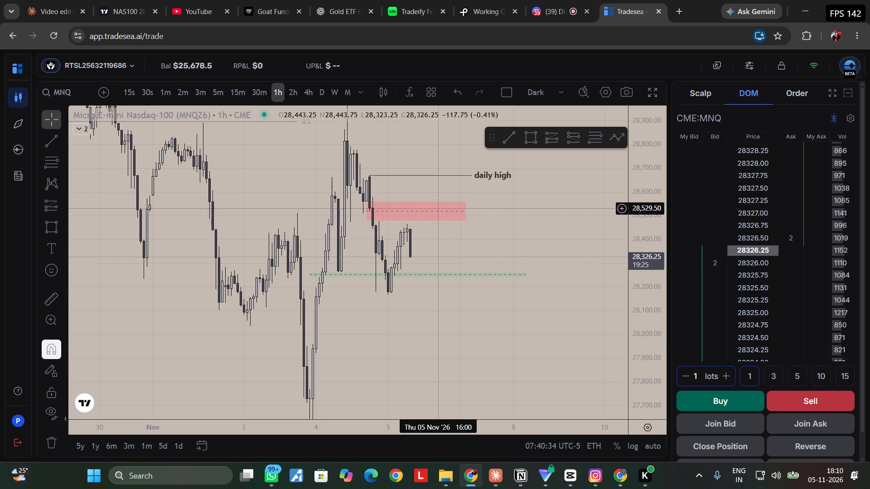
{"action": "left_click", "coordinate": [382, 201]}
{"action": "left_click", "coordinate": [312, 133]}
Draw a trend line at 28,476.25 from 4 November 21:00 to about 5 November 09:00 and label it "ith".
{"action": "left_click", "coordinate": [507, 134]}
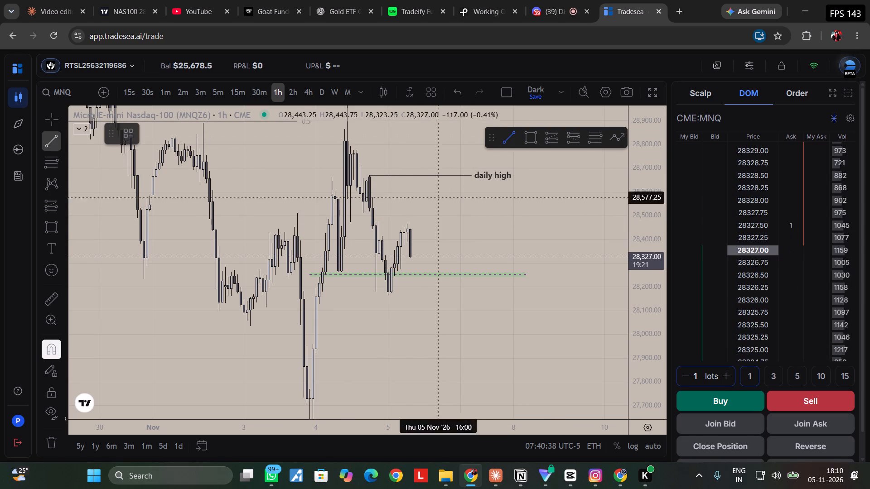
{"action": "left_click", "coordinate": [380, 216]}
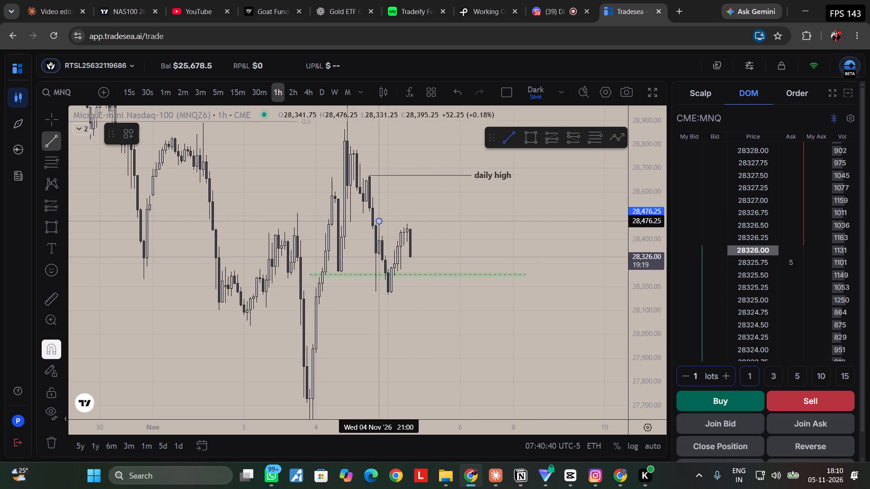
{"action": "left_click", "coordinate": [415, 218], "text": "shift"}
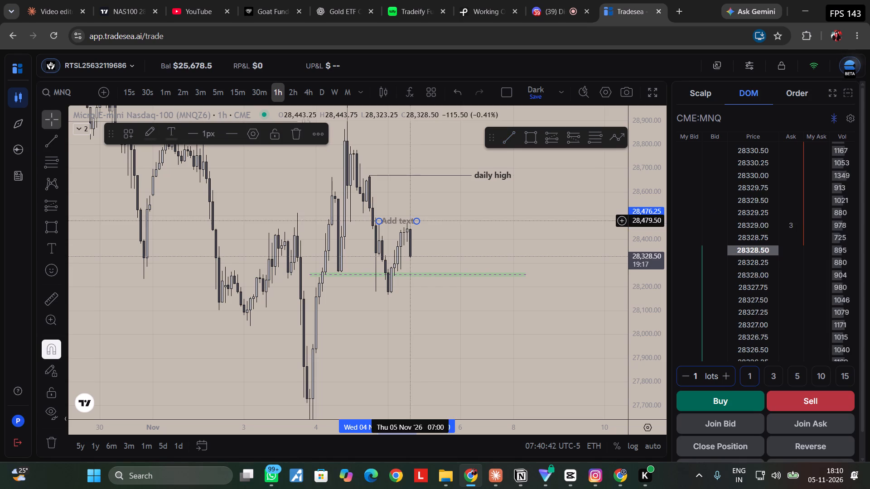
{"action": "left_click", "coordinate": [411, 220]}
{"action": "type", "text": "ith"}
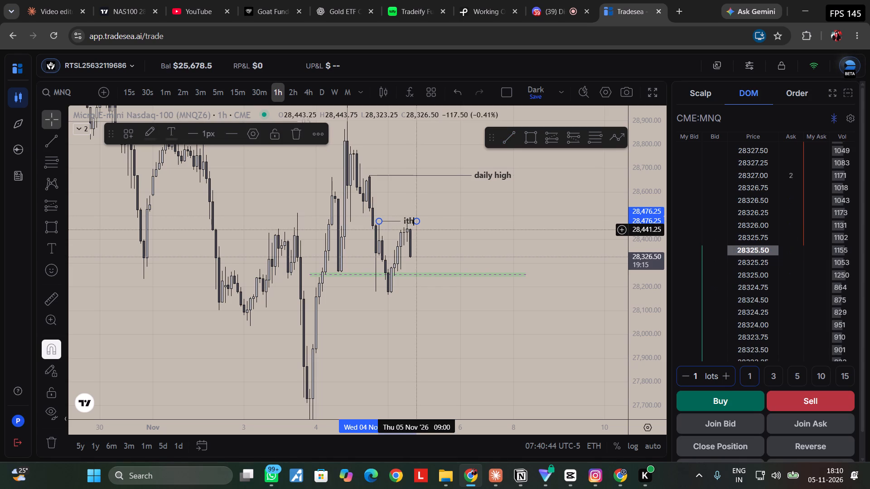
{"action": "left_click", "coordinate": [468, 211]}
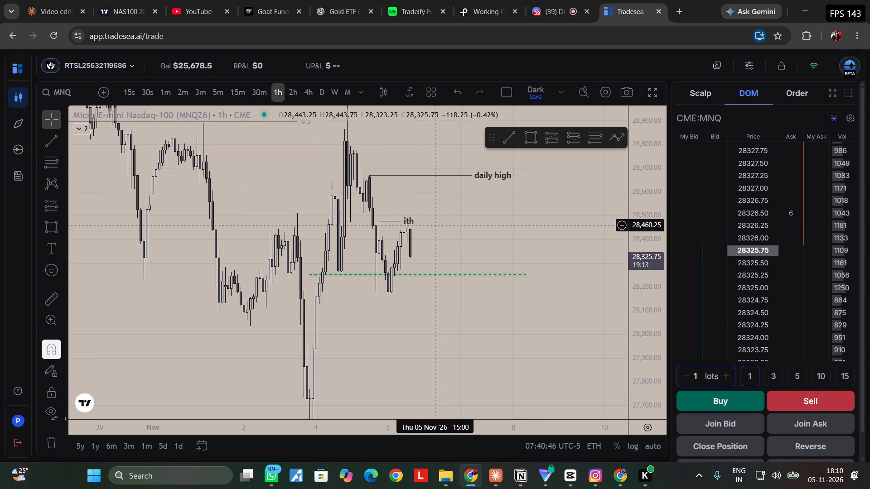
Extend the end of the "ith" line to about 5 November 11:00, keeping it at 28,476.25.
{"action": "left_click_drag", "start_coordinate": [417, 221], "coordinate": [422, 222]}
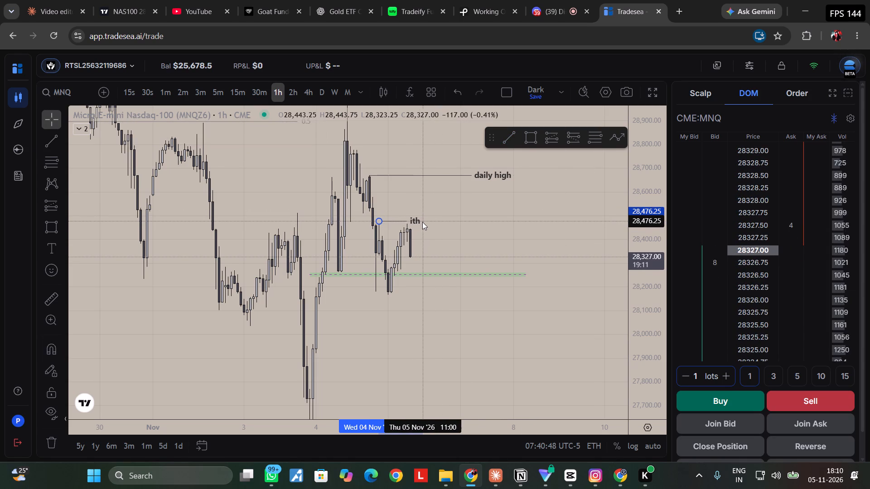
{"action": "left_click_drag", "start_coordinate": [422, 222], "coordinate": [422, 222]}
{"action": "left_click", "coordinate": [478, 233]}
Shorten the "daily high" line so that it ends at about 5 November 11:00.
{"action": "left_click_drag", "start_coordinate": [513, 175], "coordinate": [424, 182]}
{"action": "left_click", "coordinate": [523, 239]}
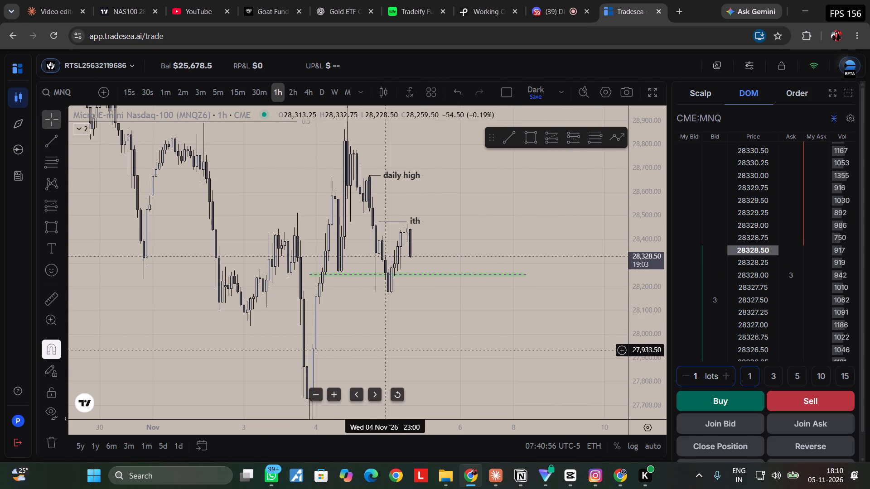
Examine the price action around the green zone and the lows below it on the 4-hour and 2-hour charts.
{"action": "left_click", "coordinate": [307, 90]}
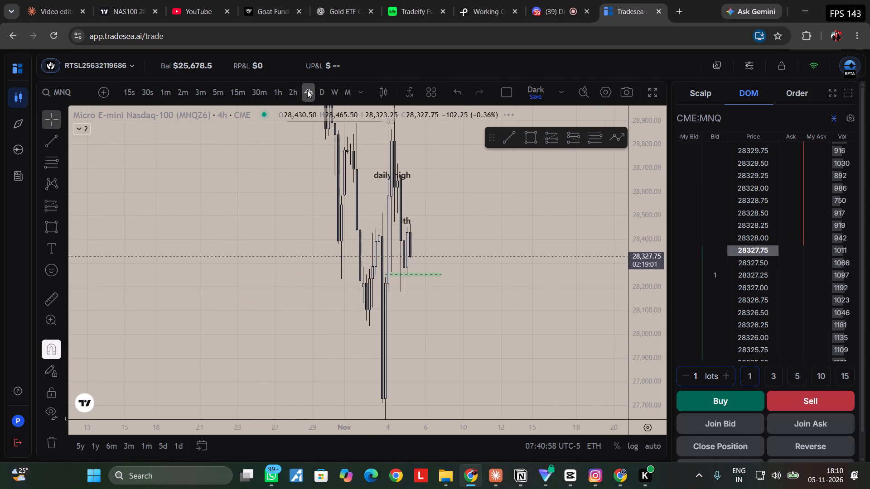
{"action": "left_click", "coordinate": [290, 91]}
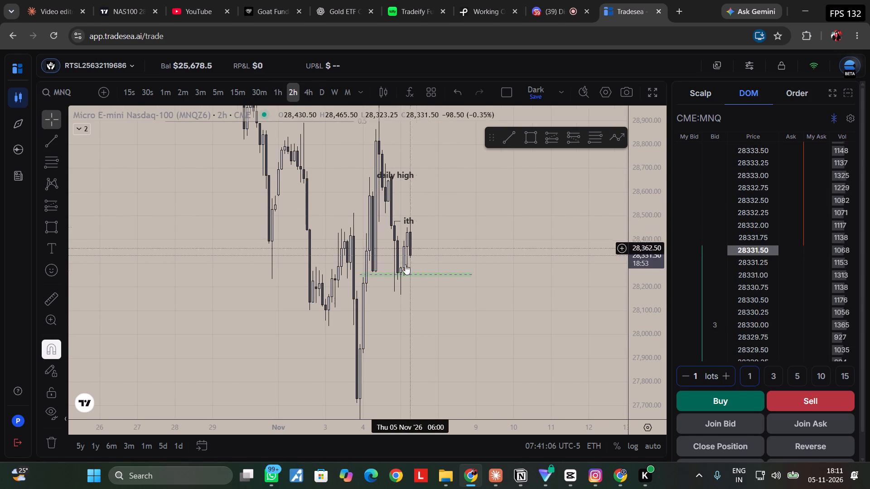
{"action": "left_click_drag", "start_coordinate": [424, 373], "coordinate": [423, 328]}
{"action": "left_click_drag", "start_coordinate": [410, 243], "coordinate": [408, 293]}
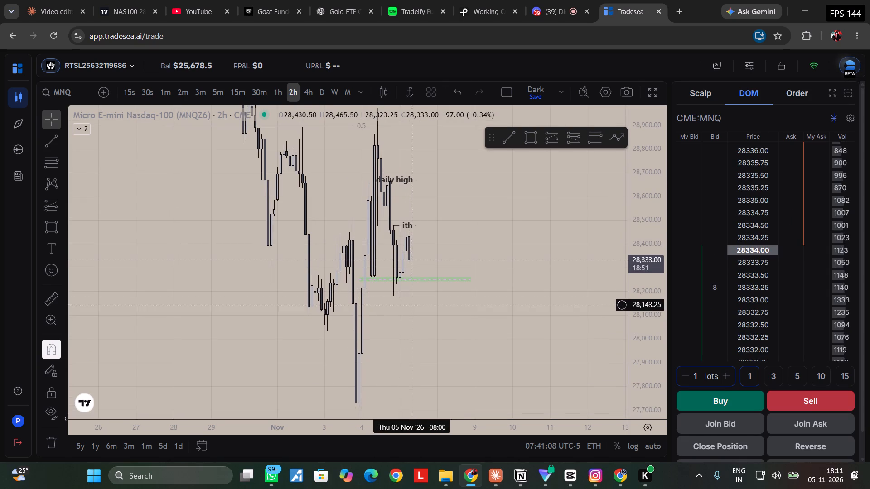
{"action": "left_click_drag", "start_coordinate": [444, 349], "coordinate": [422, 219]}
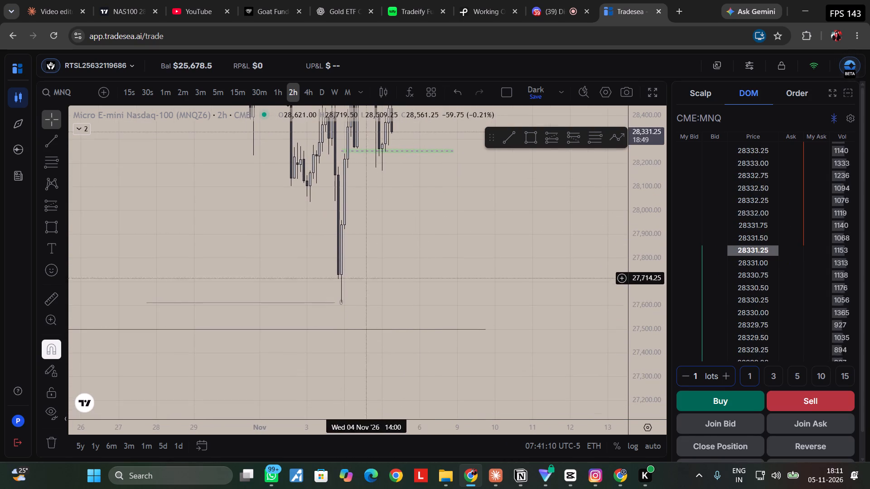
{"action": "left_click_drag", "start_coordinate": [392, 276], "coordinate": [404, 334]}
{"action": "left_click_drag", "start_coordinate": [404, 299], "coordinate": [388, 396]}
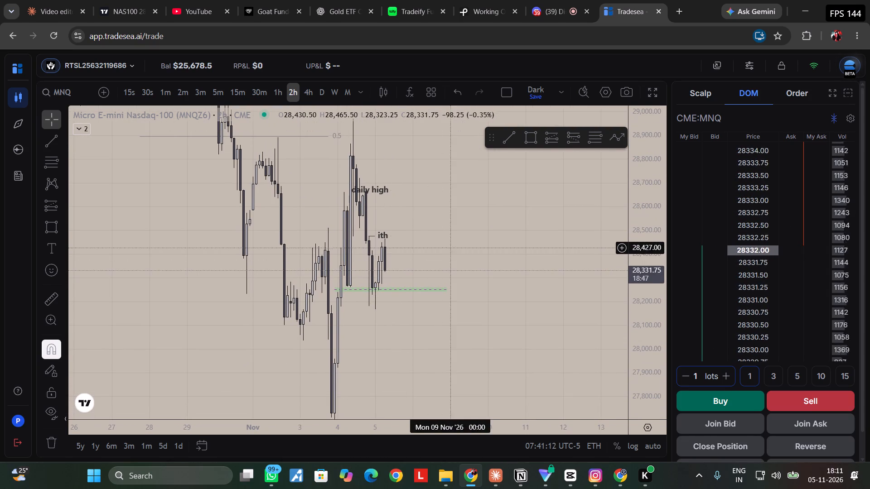
Examine the 1-hour chart around the "daily high" and "ith" levels and the green zone.
{"action": "left_click", "coordinate": [281, 95]}
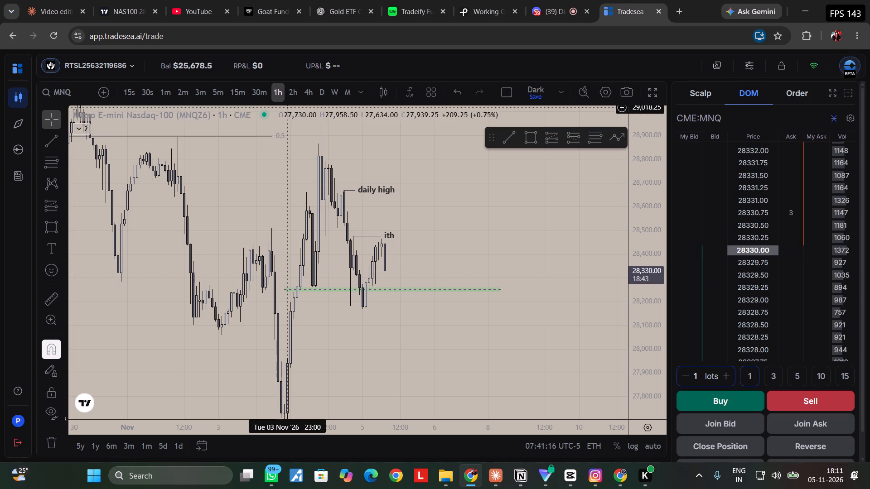
{"action": "left_click_drag", "start_coordinate": [640, 337], "coordinate": [629, 263]}
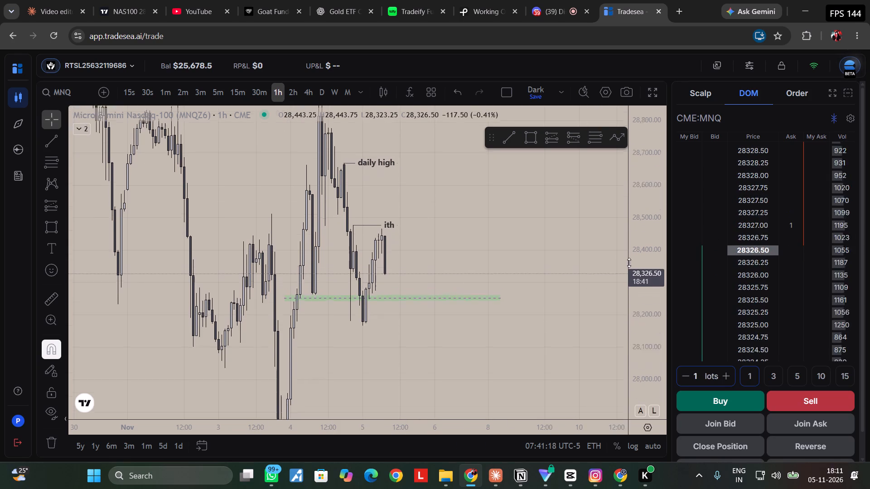
{"action": "left_click_drag", "start_coordinate": [629, 263], "coordinate": [607, 126]}
{"action": "scroll", "coordinate": [410, 232], "scroll_direction": "up", "scroll_amount": 3}
{"action": "left_click_drag", "start_coordinate": [378, 225], "coordinate": [527, 351]}
{"action": "scroll", "coordinate": [483, 311], "scroll_direction": "up", "scroll_amount": 3}
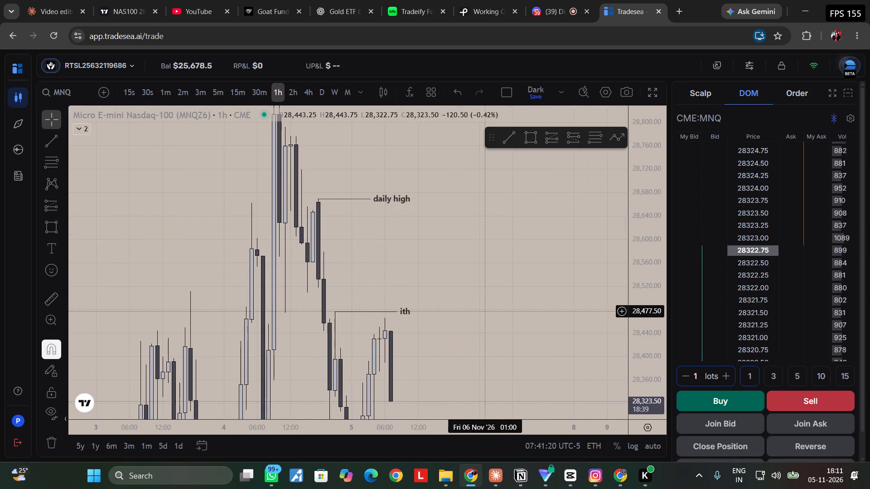
{"action": "left_click_drag", "start_coordinate": [488, 321], "coordinate": [495, 185]}
{"action": "left_click_drag", "start_coordinate": [659, 204], "coordinate": [571, 344]}
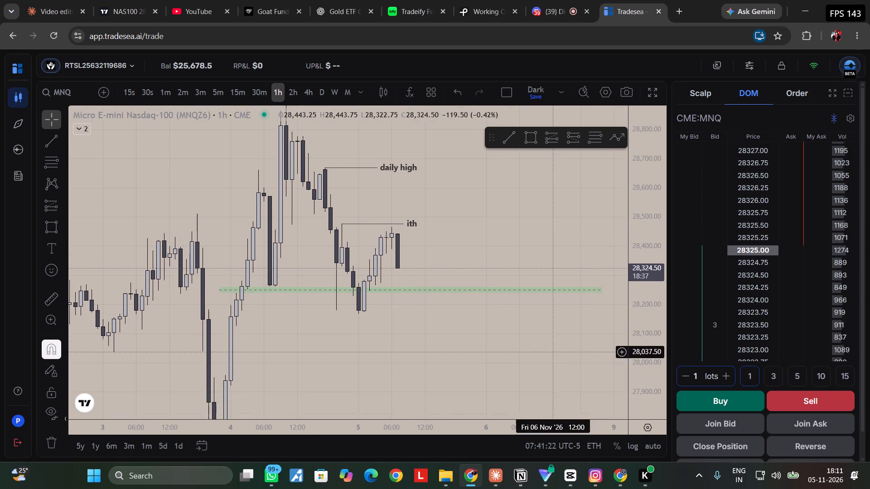
{"action": "scroll", "coordinate": [453, 224], "scroll_direction": "down", "scroll_amount": 3}
{"action": "left_click_drag", "start_coordinate": [647, 188], "coordinate": [632, 241]}
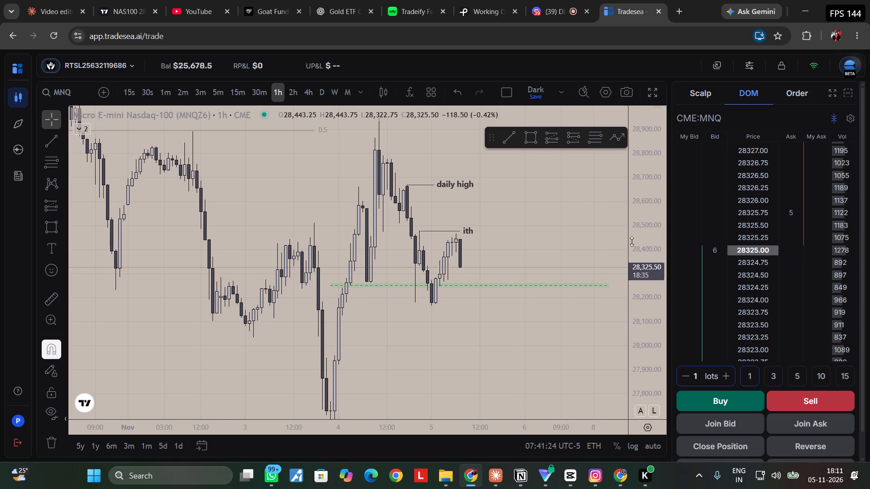
{"action": "left_click_drag", "start_coordinate": [632, 241], "coordinate": [622, 248]}
{"action": "scroll", "coordinate": [516, 316], "scroll_direction": "down", "scroll_amount": 1}
{"action": "left_click_drag", "start_coordinate": [488, 312], "coordinate": [464, 303]}
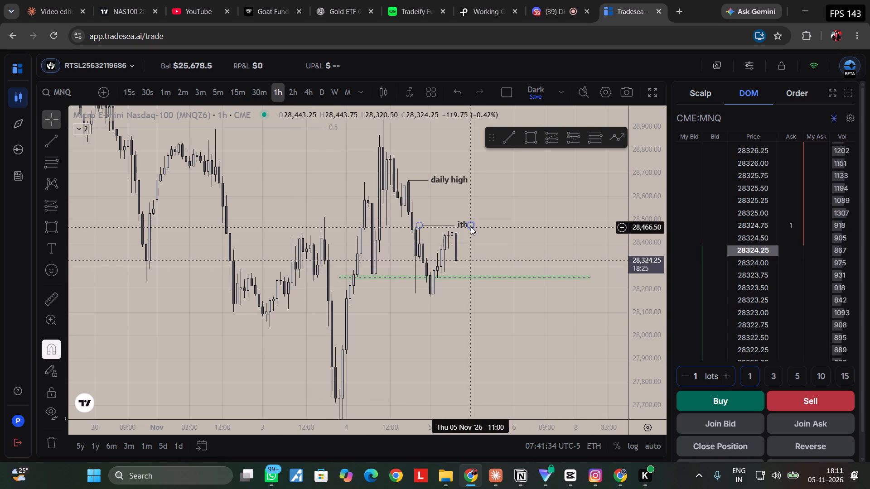
{"action": "left_click_drag", "start_coordinate": [520, 212], "coordinate": [522, 232]}
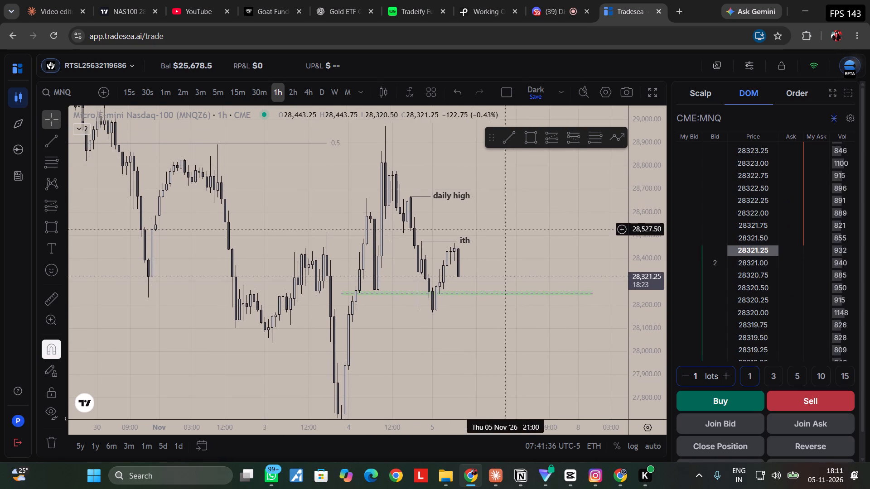
Examine the move between the "ith" level and the green zone on the 30-minute and 15-minute charts.
{"action": "left_click", "coordinate": [259, 89]}
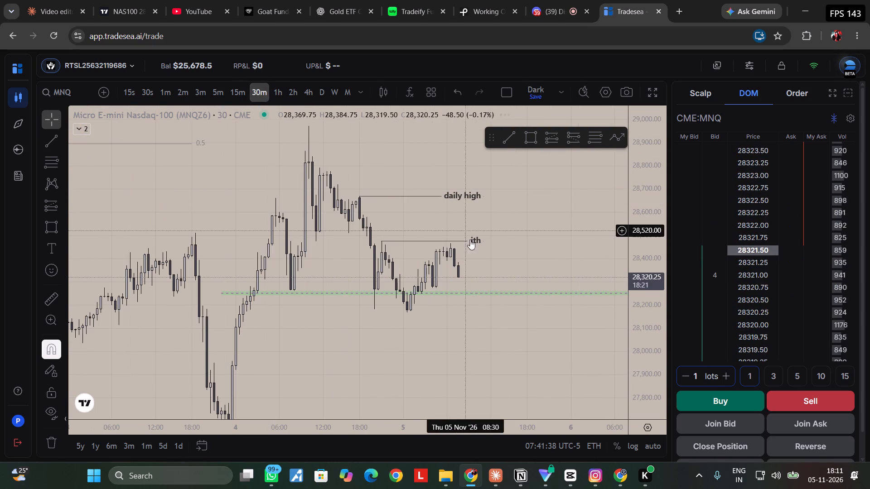
{"action": "left_click_drag", "start_coordinate": [520, 348], "coordinate": [532, 319]}
{"action": "left_click_drag", "start_coordinate": [648, 344], "coordinate": [649, 288]}
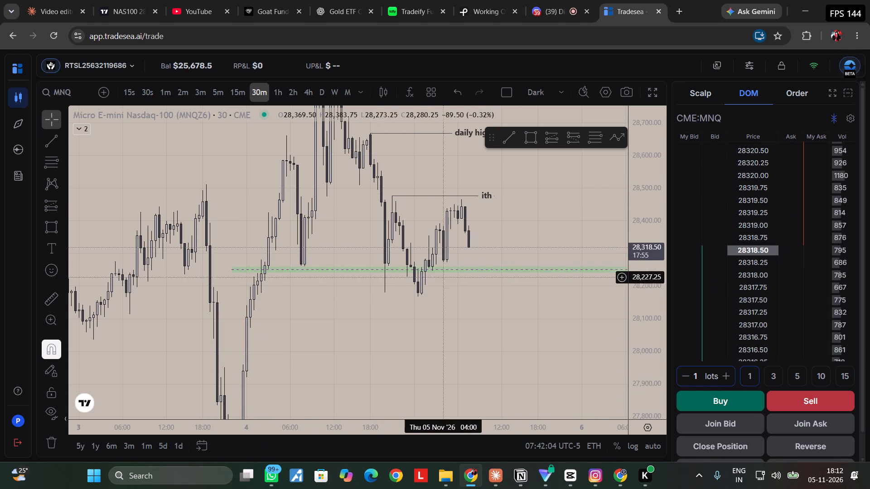
{"action": "left_click_drag", "start_coordinate": [501, 221], "coordinate": [498, 225]}
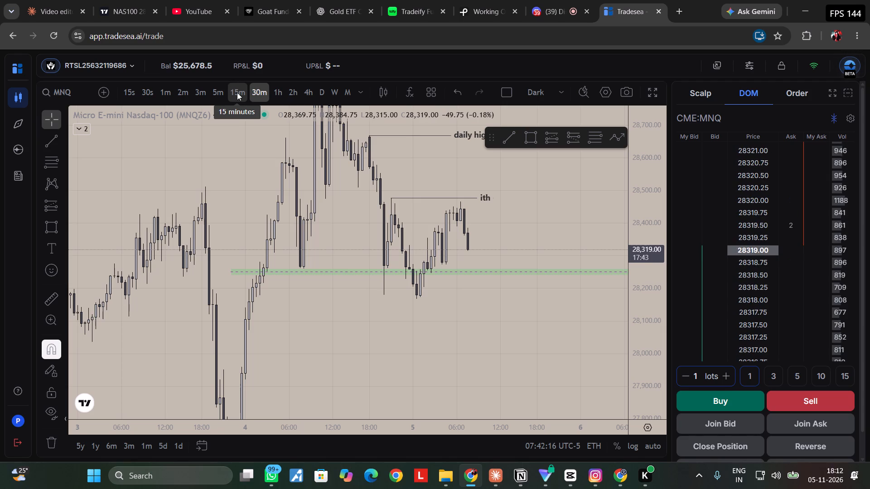
{"action": "left_click", "coordinate": [237, 92]}
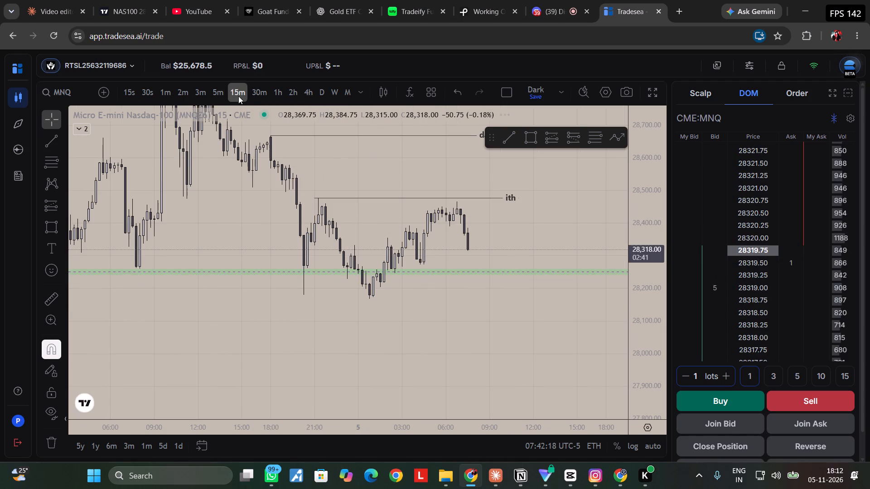
{"action": "left_click_drag", "start_coordinate": [474, 234], "coordinate": [511, 247]}
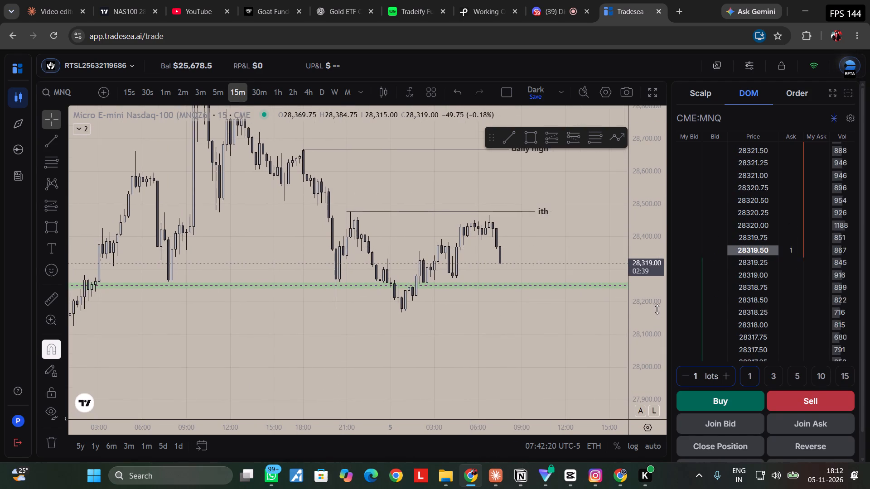
{"action": "left_click_drag", "start_coordinate": [657, 309], "coordinate": [669, 165]}
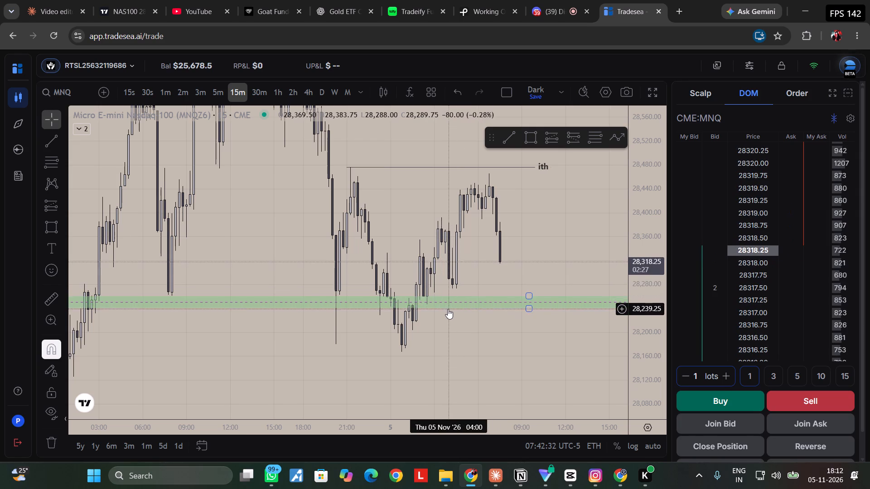
{"action": "left_click_drag", "start_coordinate": [504, 253], "coordinate": [504, 249]}
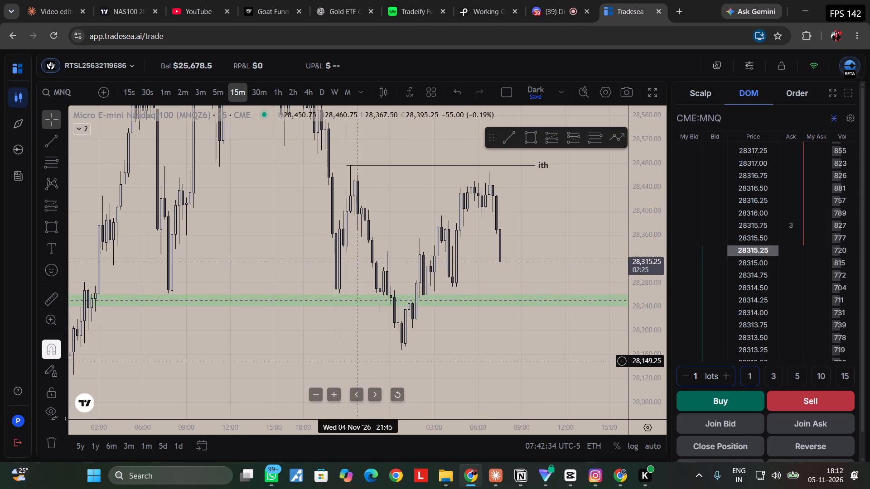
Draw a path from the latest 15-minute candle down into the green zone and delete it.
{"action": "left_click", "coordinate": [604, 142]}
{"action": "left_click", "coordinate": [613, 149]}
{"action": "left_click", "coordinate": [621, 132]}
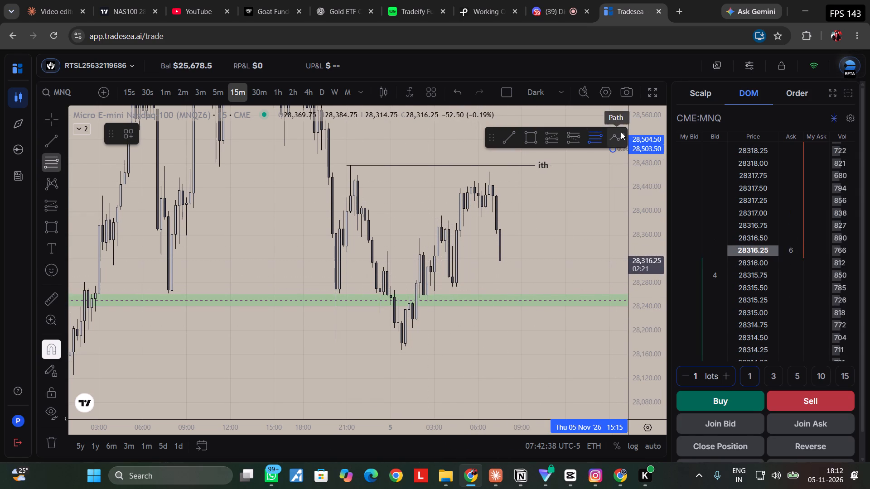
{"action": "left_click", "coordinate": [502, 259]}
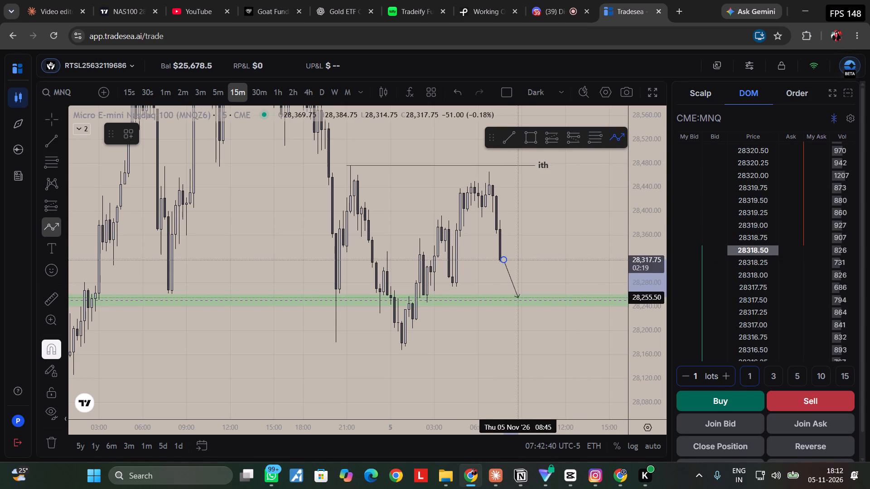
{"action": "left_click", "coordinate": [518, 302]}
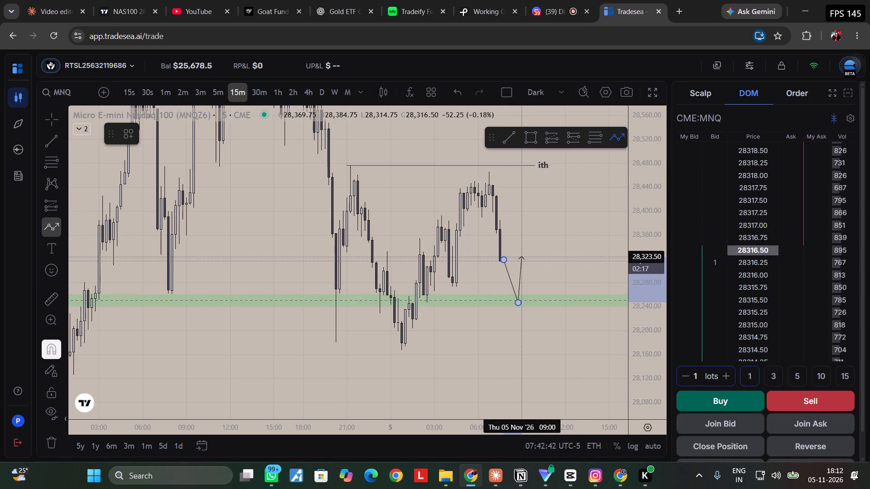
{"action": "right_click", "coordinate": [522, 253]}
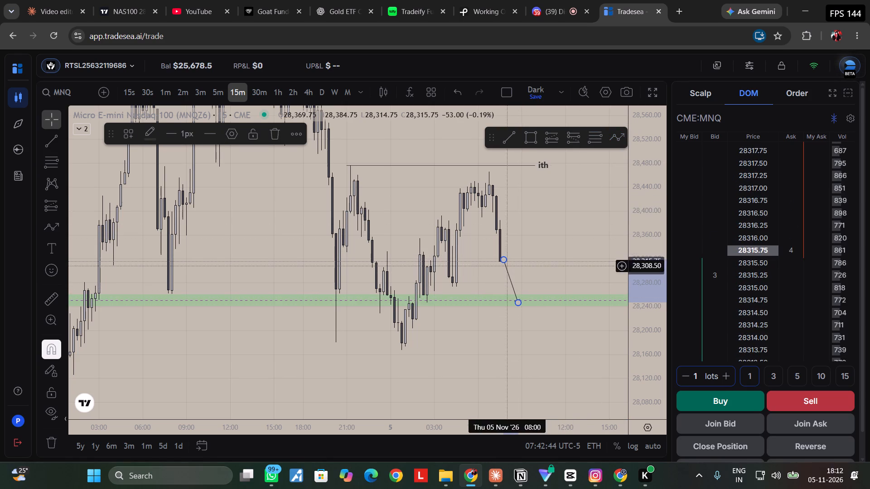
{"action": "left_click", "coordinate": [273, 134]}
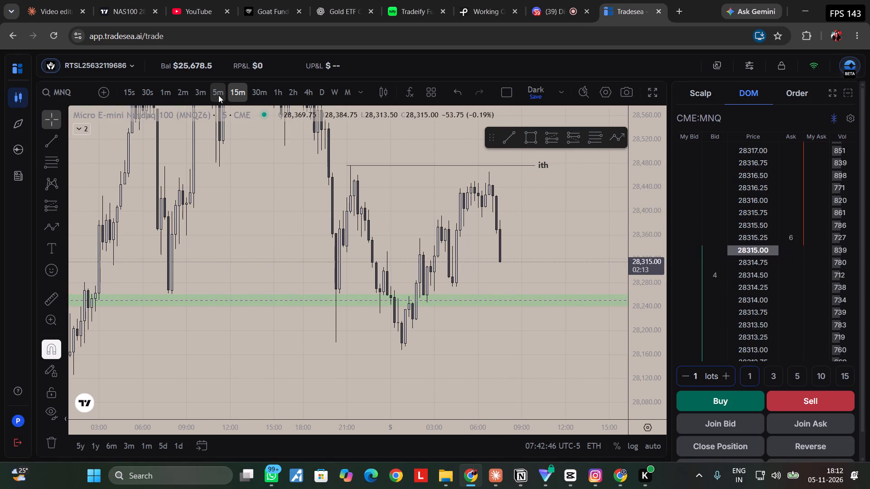
Draw a path on the 5-minute chart from the latest candle down to about 28,250, zigzagging up past the "ith" level to about 28,500.
{"action": "left_click", "coordinate": [218, 95]}
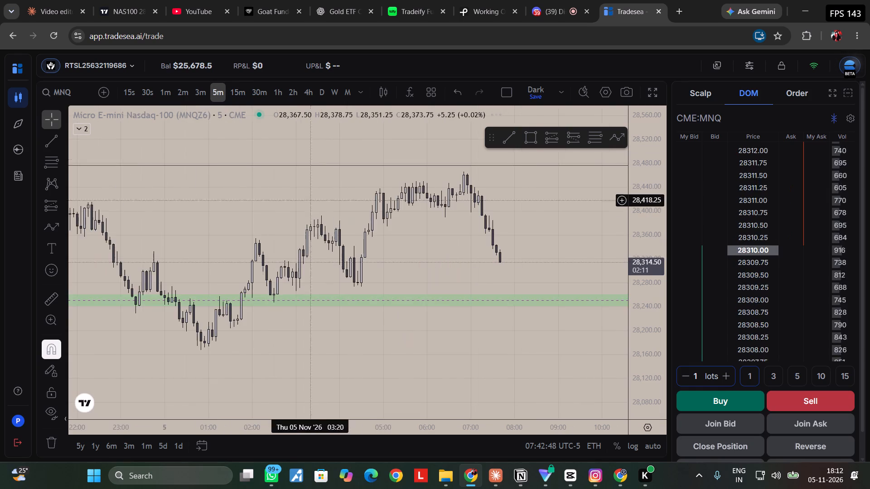
{"action": "scroll", "coordinate": [323, 210], "scroll_direction": "down", "scroll_amount": 2}
{"action": "left_click_drag", "start_coordinate": [633, 264], "coordinate": [619, 196]}
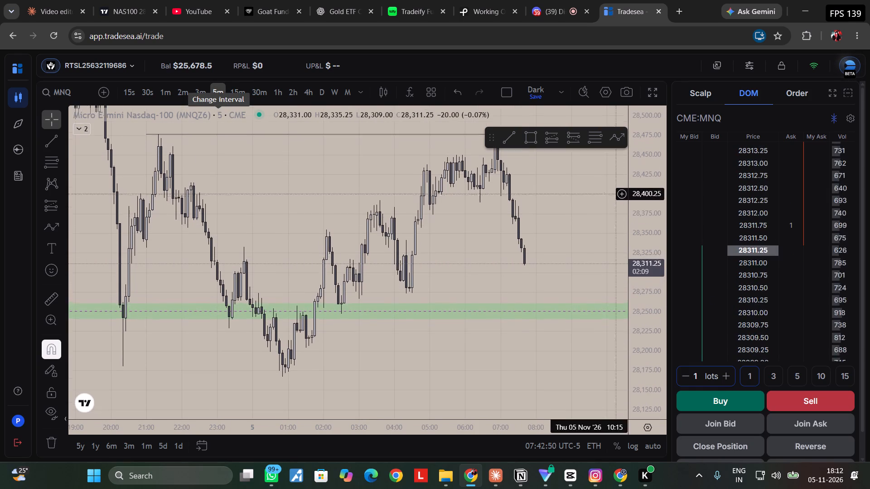
{"action": "left_click_drag", "start_coordinate": [527, 201], "coordinate": [441, 207]}
{"action": "left_click", "coordinate": [614, 134]}
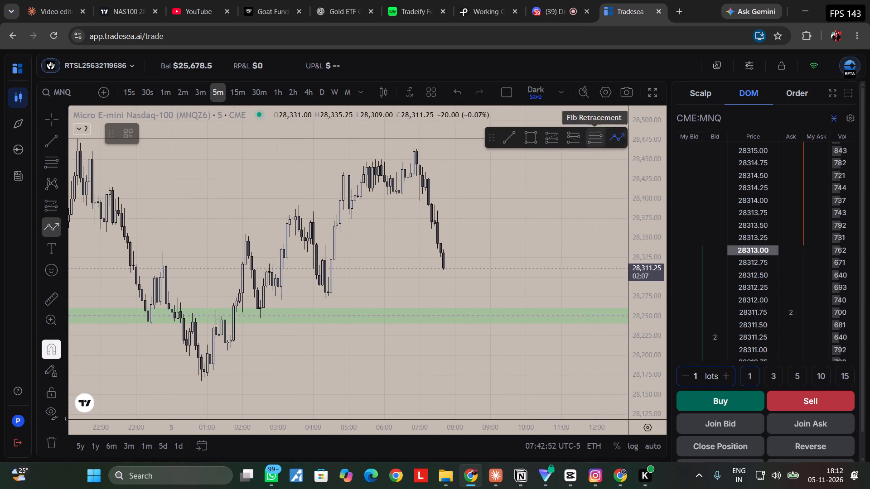
{"action": "left_click", "coordinate": [443, 268]}
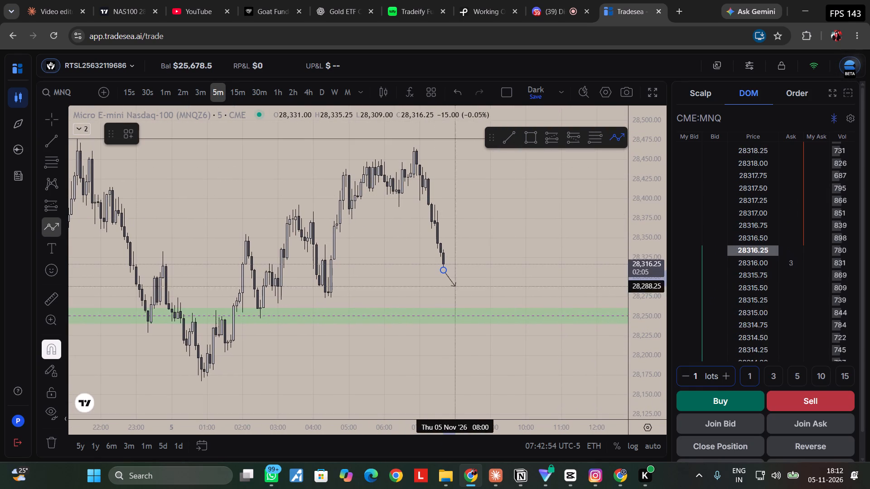
{"action": "left_click", "coordinate": [451, 316]}
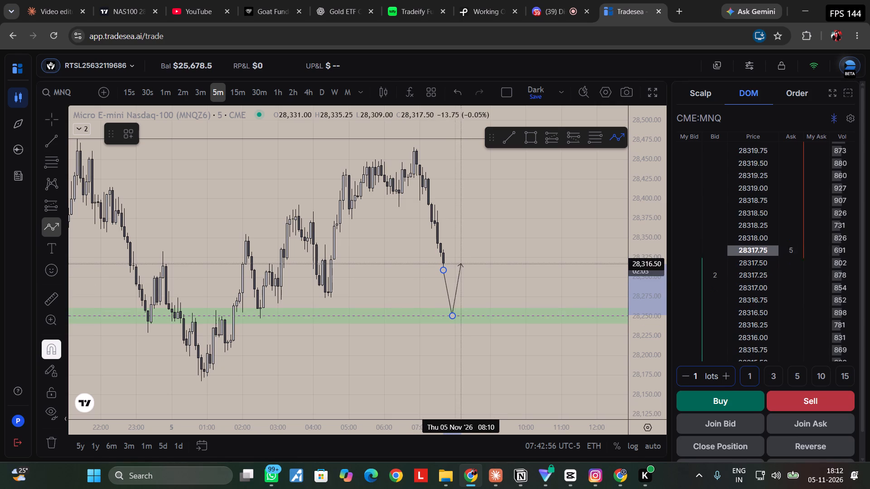
{"action": "left_click", "coordinate": [459, 262]}
{"action": "left_click", "coordinate": [471, 298]}
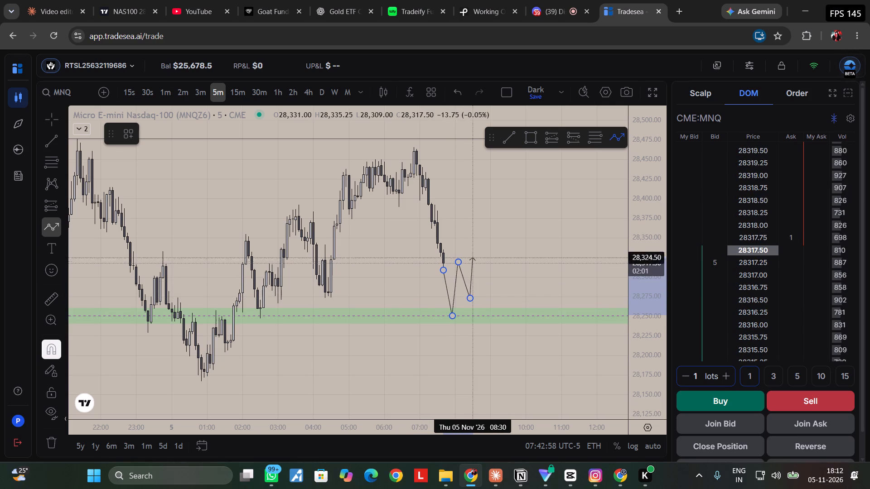
{"action": "left_click", "coordinate": [474, 231]}
{"action": "left_click", "coordinate": [485, 278]}
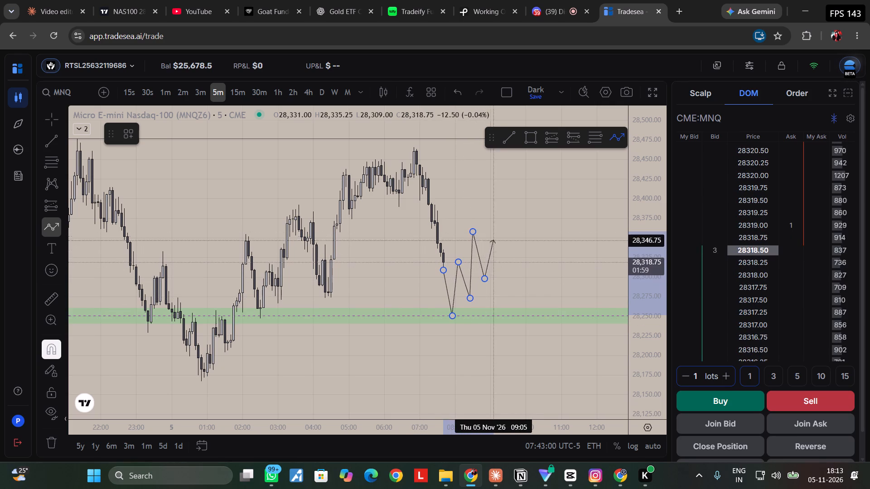
{"action": "left_click", "coordinate": [492, 212]}
{"action": "left_click", "coordinate": [503, 258]}
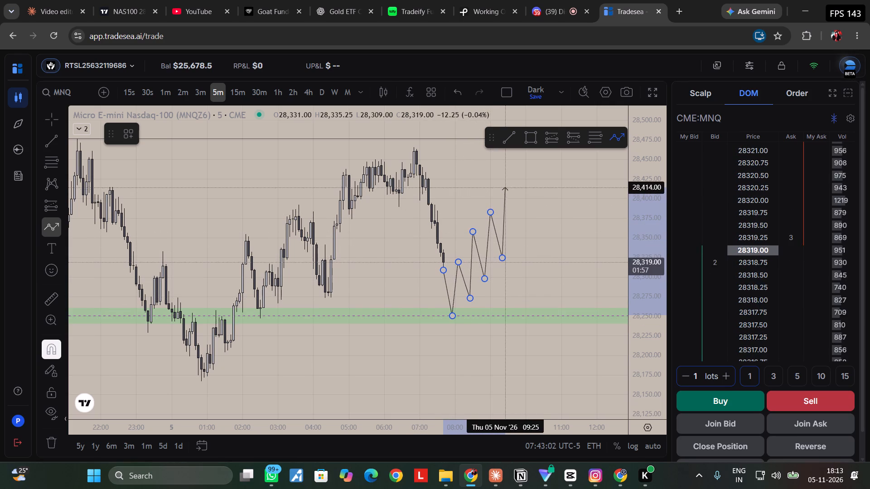
{"action": "left_click", "coordinate": [505, 186]}
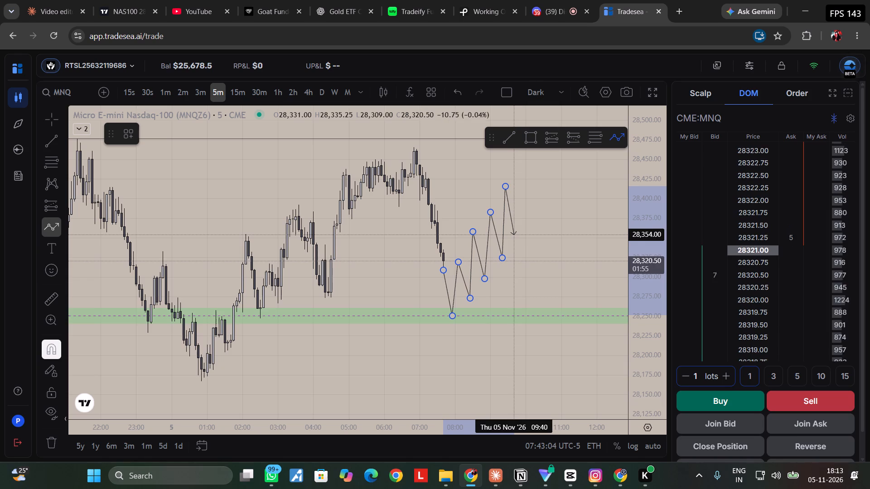
{"action": "left_click", "coordinate": [509, 233]}
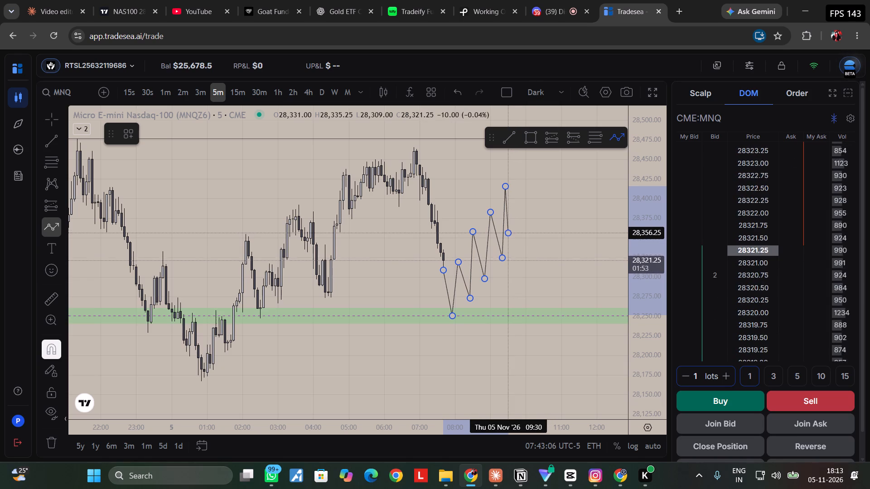
{"action": "left_click", "coordinate": [521, 120]}
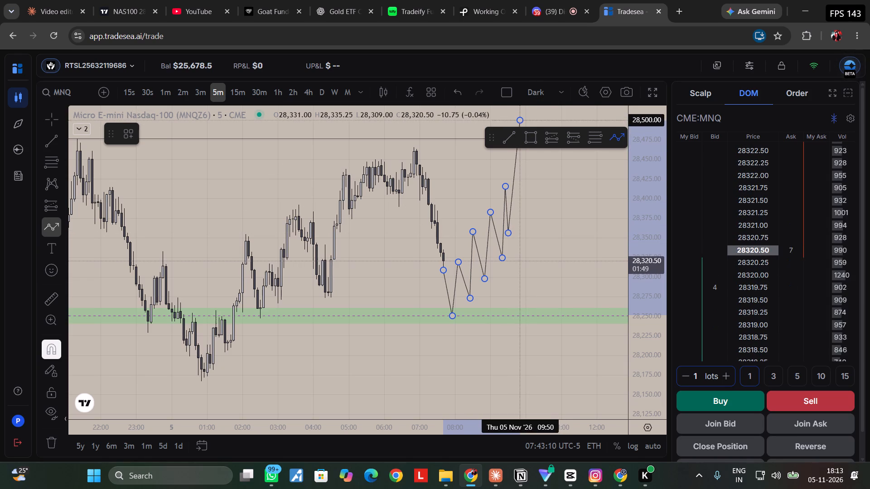
Finish the path with a drop to about 28,317, a small bounce, and an end point below the green zone at about 28,203.
{"action": "left_click", "coordinate": [538, 263]}
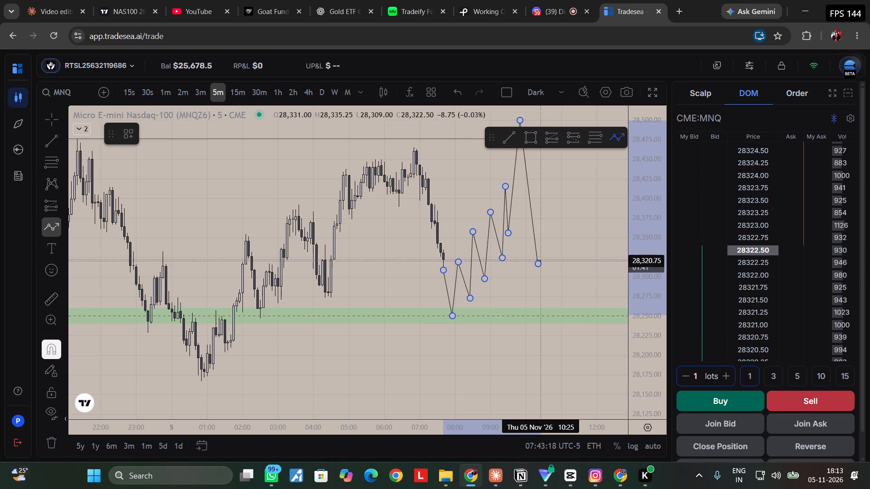
{"action": "left_click", "coordinate": [547, 241]}
{"action": "double_click", "coordinate": [561, 353]}
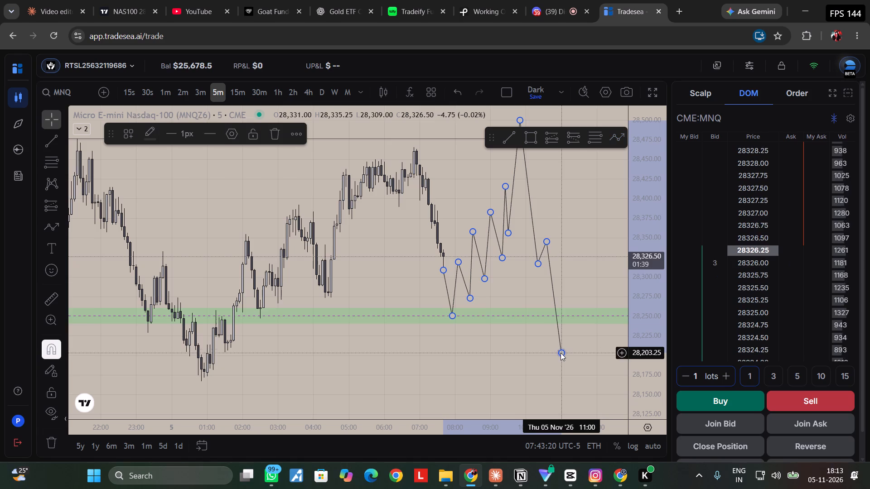
{"action": "left_click", "coordinate": [580, 193]}
Shift the path's second, third and fourth swing highs earlier and down to about 28,337, 28,353 and 28,371.
{"action": "left_click_drag", "start_coordinate": [507, 187], "coordinate": [498, 193]}
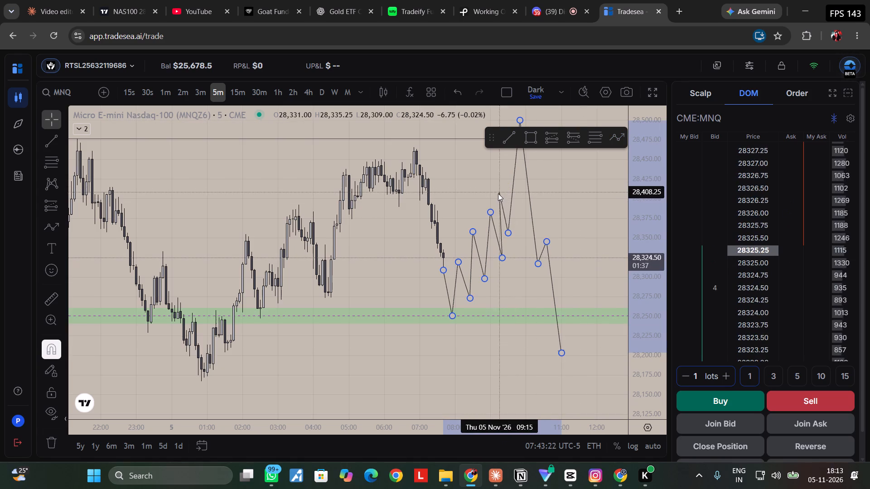
{"action": "left_click_drag", "start_coordinate": [498, 193], "coordinate": [501, 204]}
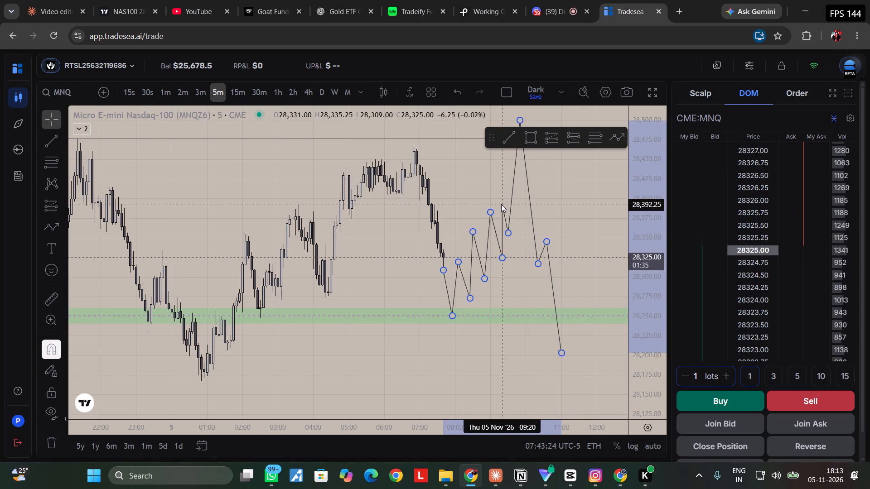
{"action": "left_click_drag", "start_coordinate": [501, 204], "coordinate": [500, 205]}
{"action": "left_click", "coordinate": [475, 219]}
{"action": "left_click_drag", "start_coordinate": [474, 233], "coordinate": [474, 253]}
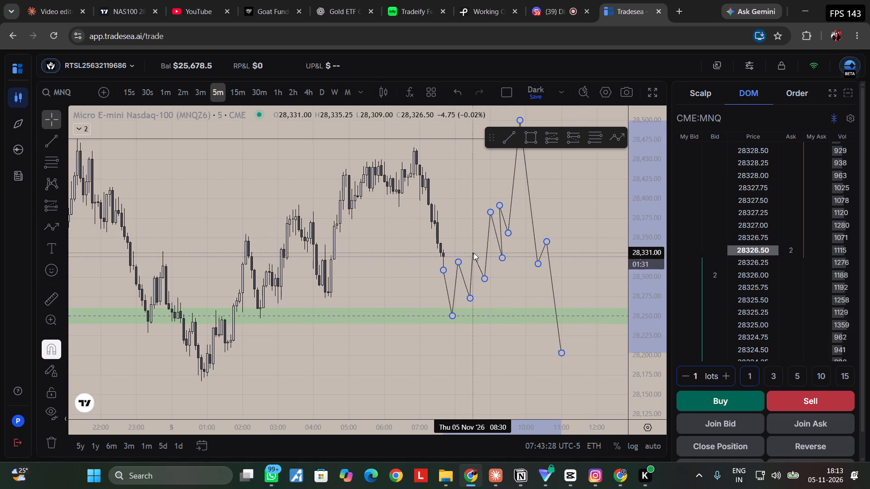
{"action": "left_click_drag", "start_coordinate": [474, 253], "coordinate": [470, 247]}
{"action": "left_click_drag", "start_coordinate": [488, 213], "coordinate": [480, 230]}
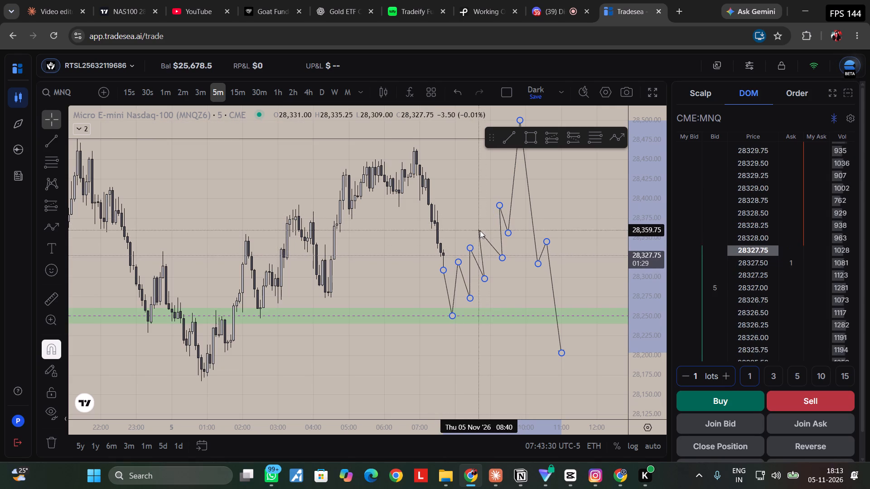
{"action": "left_click_drag", "start_coordinate": [480, 230], "coordinate": [481, 235]}
{"action": "left_click_drag", "start_coordinate": [501, 207], "coordinate": [492, 221]}
{"action": "left_click", "coordinate": [482, 189]}
{"action": "left_click_drag", "start_coordinate": [481, 212], "coordinate": [490, 186]}
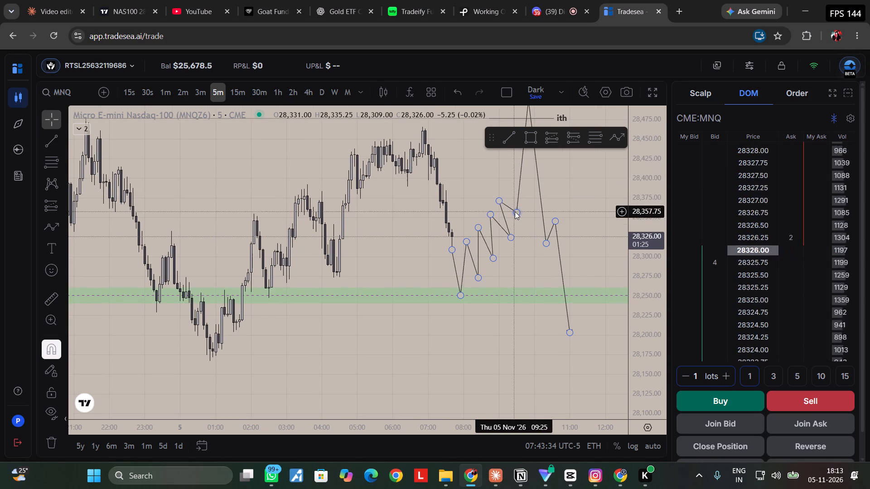
{"action": "left_click_drag", "start_coordinate": [515, 211], "coordinate": [519, 211]}
{"action": "left_click", "coordinate": [554, 187]}
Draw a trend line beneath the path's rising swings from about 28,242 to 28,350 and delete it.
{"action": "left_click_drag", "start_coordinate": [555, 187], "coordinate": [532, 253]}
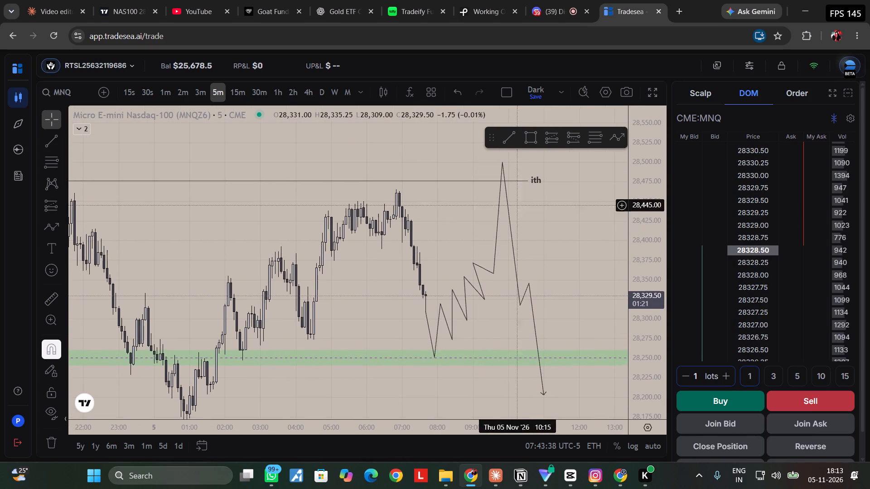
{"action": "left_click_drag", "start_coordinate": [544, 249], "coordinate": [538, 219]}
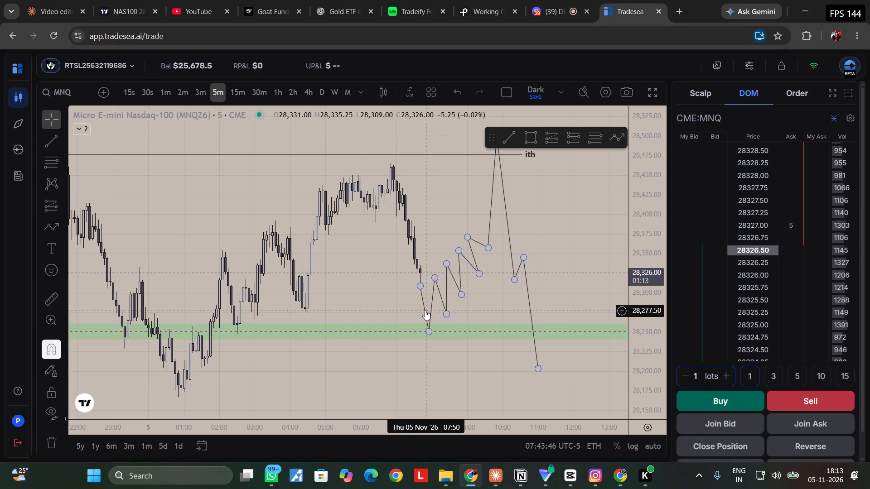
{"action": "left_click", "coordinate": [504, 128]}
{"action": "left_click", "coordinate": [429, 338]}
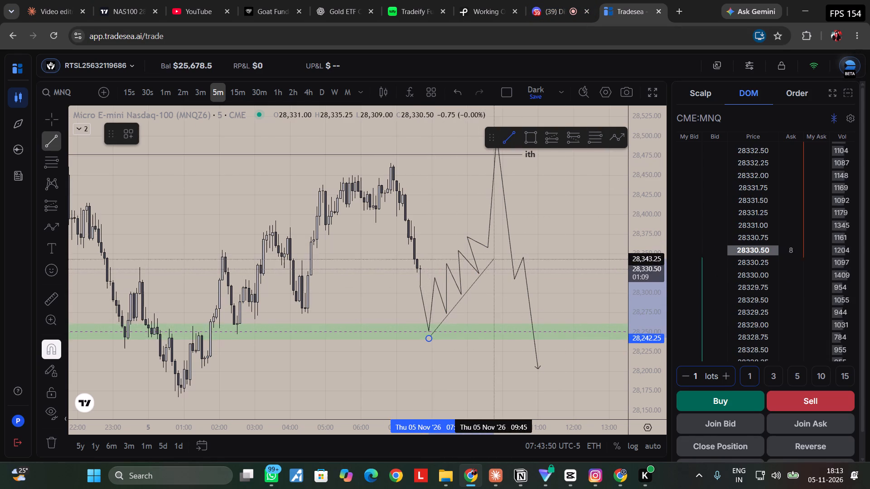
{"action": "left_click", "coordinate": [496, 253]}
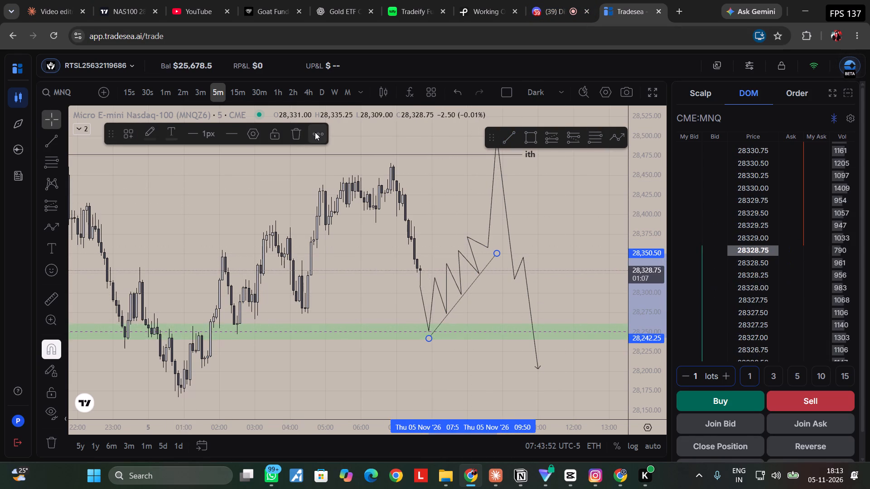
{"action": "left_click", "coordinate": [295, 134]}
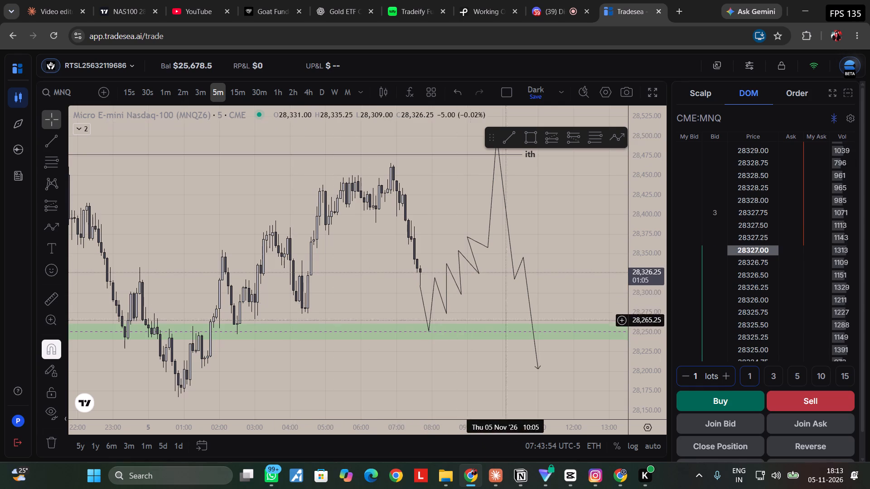
Examine the projected path against the green zone and the "ith" level on the 5-minute chart.
{"action": "left_click", "coordinate": [504, 205]}
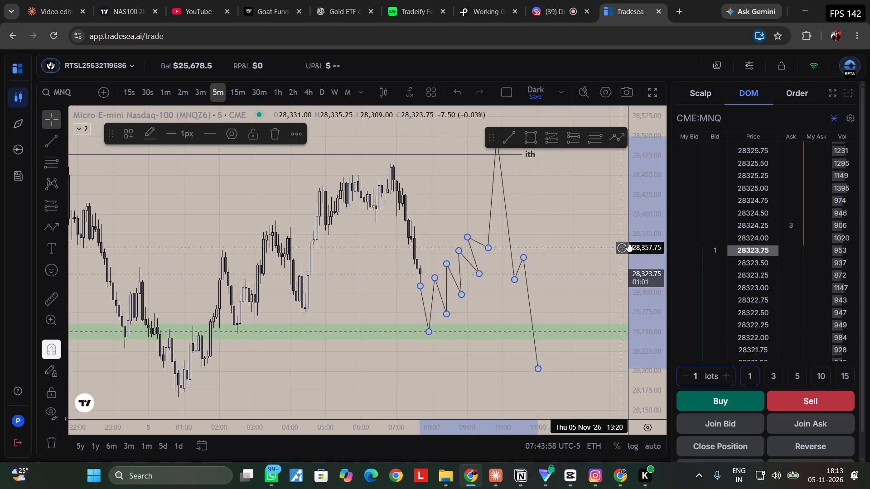
{"action": "left_click", "coordinate": [570, 233]}
{"action": "left_click_drag", "start_coordinate": [391, 379], "coordinate": [397, 371]}
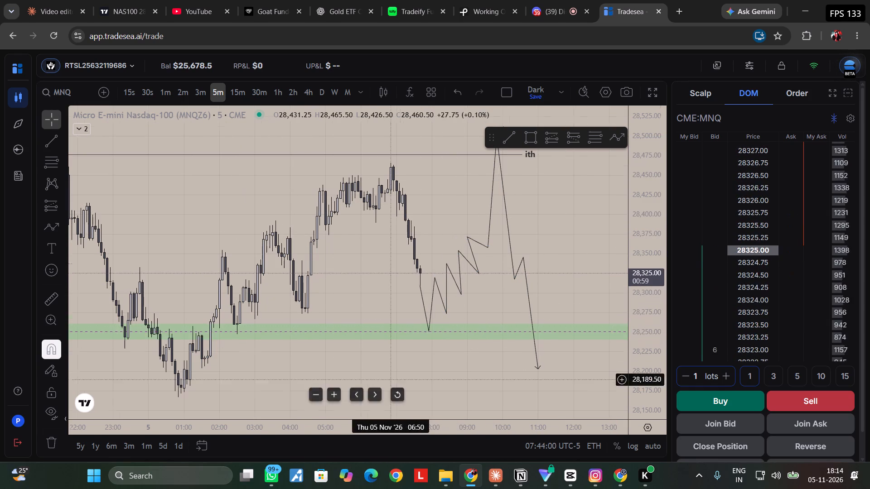
{"action": "left_click_drag", "start_coordinate": [397, 371], "coordinate": [419, 340]}
{"action": "left_click_drag", "start_coordinate": [459, 171], "coordinate": [434, 223]}
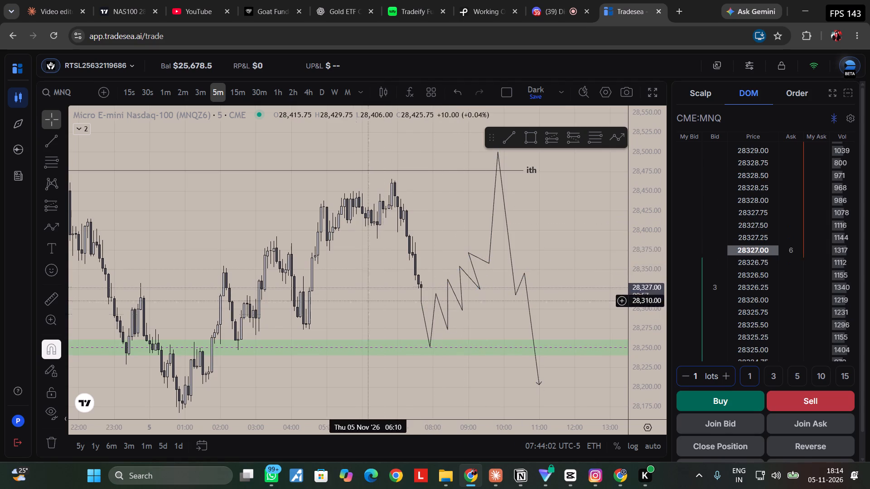
{"action": "left_click_drag", "start_coordinate": [353, 276], "coordinate": [372, 235]}
{"action": "left_click_drag", "start_coordinate": [372, 235], "coordinate": [350, 286]}
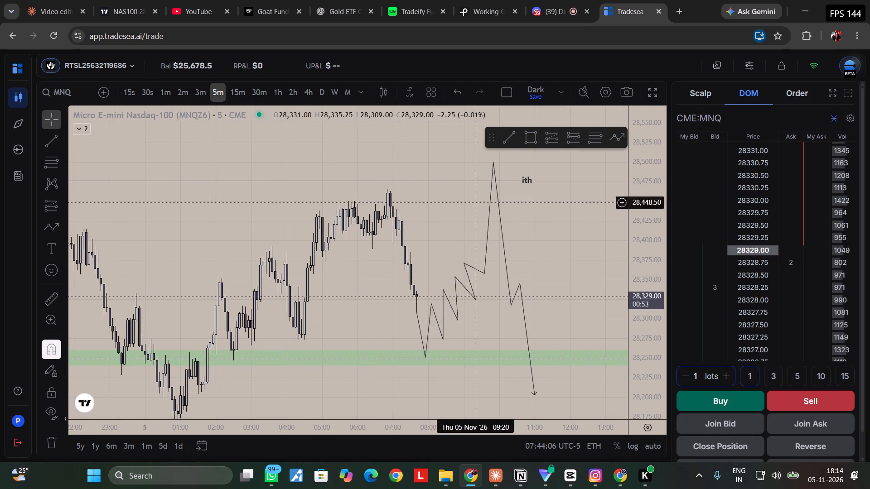
{"action": "left_click_drag", "start_coordinate": [468, 215], "coordinate": [459, 244]}
{"action": "left_click_drag", "start_coordinate": [458, 241], "coordinate": [452, 277]}
Add the text note "if not then" in the empty area beyond the projected path's final drop.
{"action": "left_click_drag", "start_coordinate": [527, 302], "coordinate": [393, 203]}
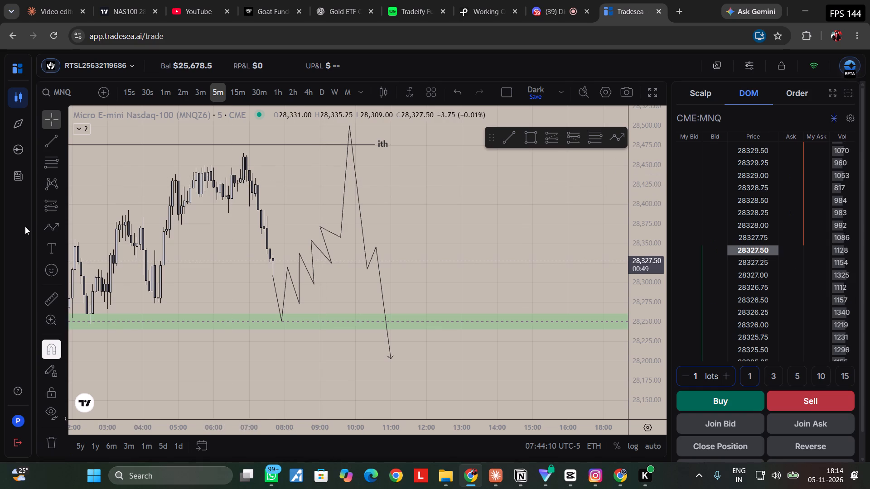
{"action": "left_click", "coordinate": [54, 248]}
{"action": "left_click_drag", "start_coordinate": [419, 249], "coordinate": [424, 242]}
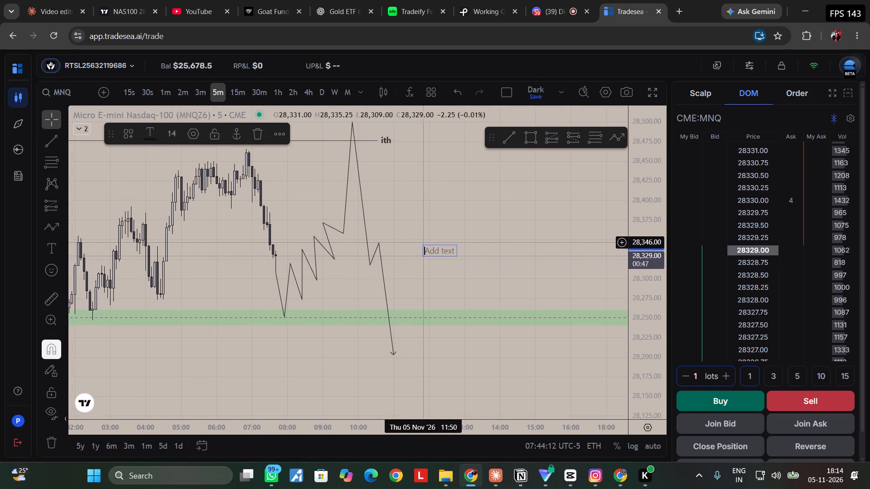
{"action": "type", "text": "if not then"}
{"action": "key", "text": "space"}
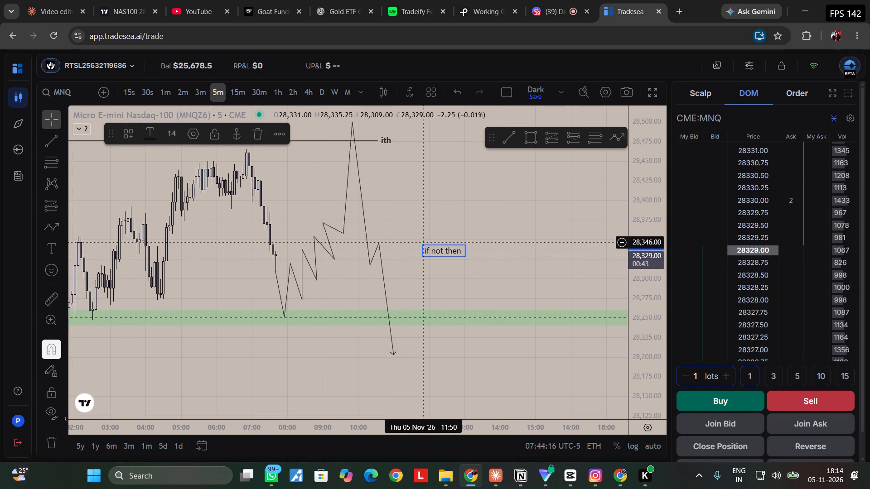
{"action": "left_click", "coordinate": [506, 203]}
Examine the projected path, the green zone and the "ith" and "daily high" levels on the 4-hour chart.
{"action": "scroll", "coordinate": [505, 205], "scroll_direction": "down", "scroll_amount": 1}
{"action": "scroll", "coordinate": [504, 207], "scroll_direction": "up", "scroll_amount": 1}
{"action": "scroll", "coordinate": [504, 209], "scroll_direction": "down", "scroll_amount": 1}
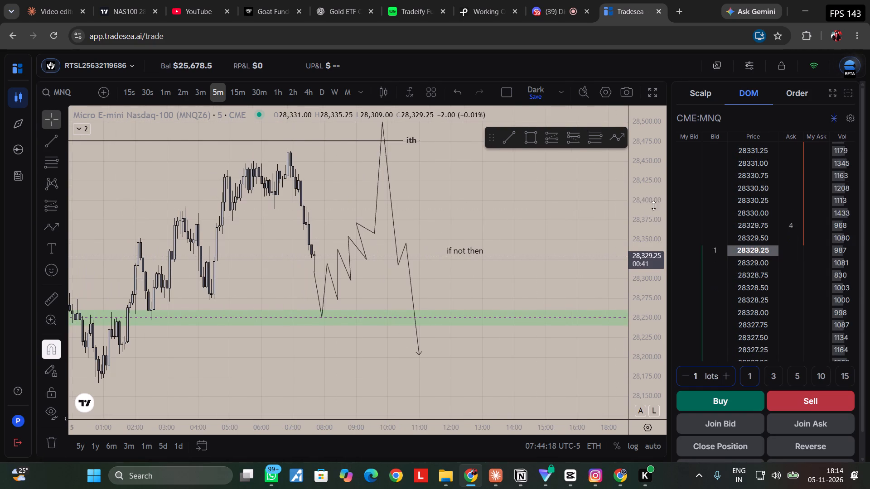
{"action": "left_click_drag", "start_coordinate": [651, 207], "coordinate": [637, 259]}
{"action": "left_click", "coordinate": [291, 93]}
{"action": "left_click", "coordinate": [308, 95]}
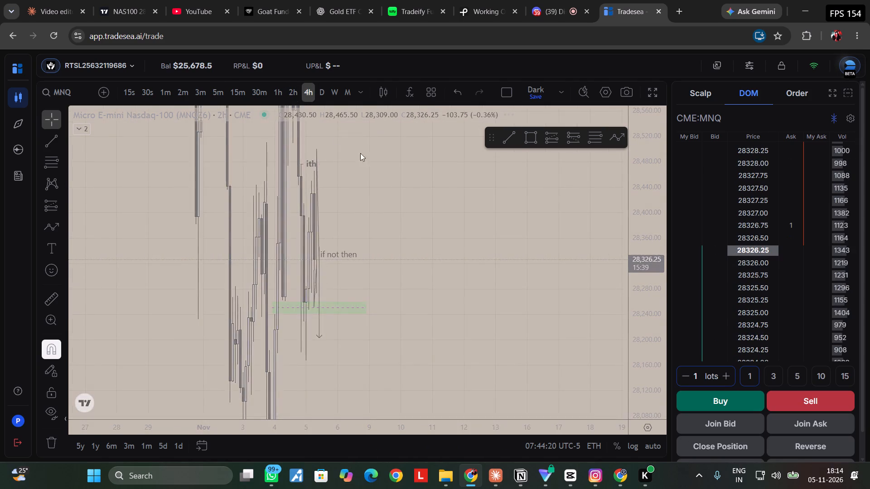
{"action": "left_click_drag", "start_coordinate": [630, 183], "coordinate": [599, 382]}
{"action": "left_click_drag", "start_coordinate": [638, 275], "coordinate": [637, 286]}
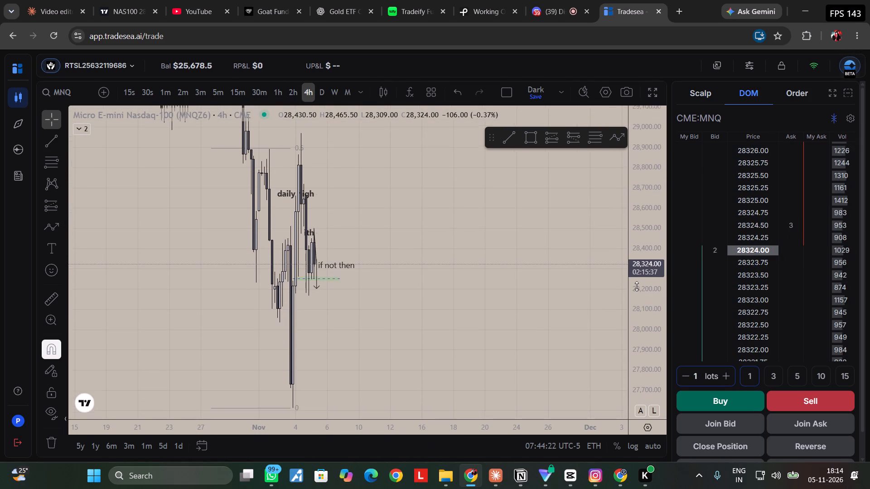
{"action": "left_click_drag", "start_coordinate": [637, 286], "coordinate": [624, 163]}
{"action": "scroll", "coordinate": [449, 247], "scroll_direction": "up", "scroll_amount": 2}
{"action": "left_click_drag", "start_coordinate": [441, 235], "coordinate": [497, 273]}
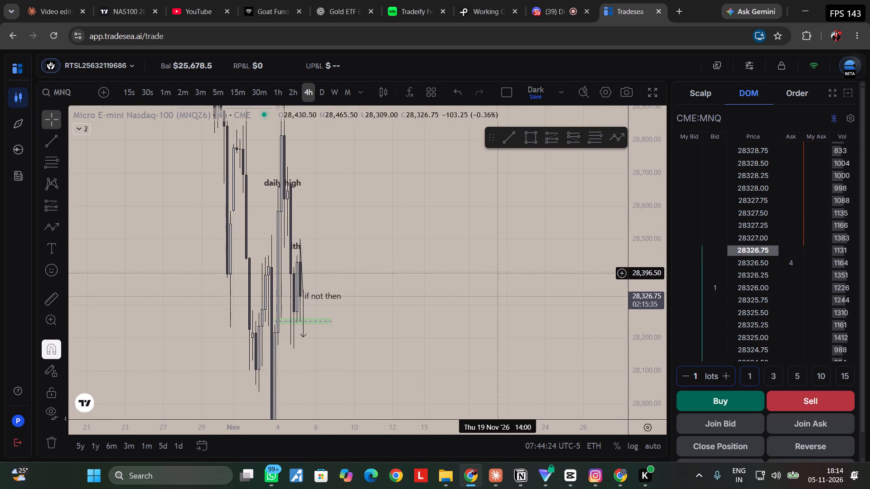
{"action": "left_click_drag", "start_coordinate": [497, 273], "coordinate": [497, 274]}
{"action": "left_click_drag", "start_coordinate": [637, 235], "coordinate": [634, 275]}
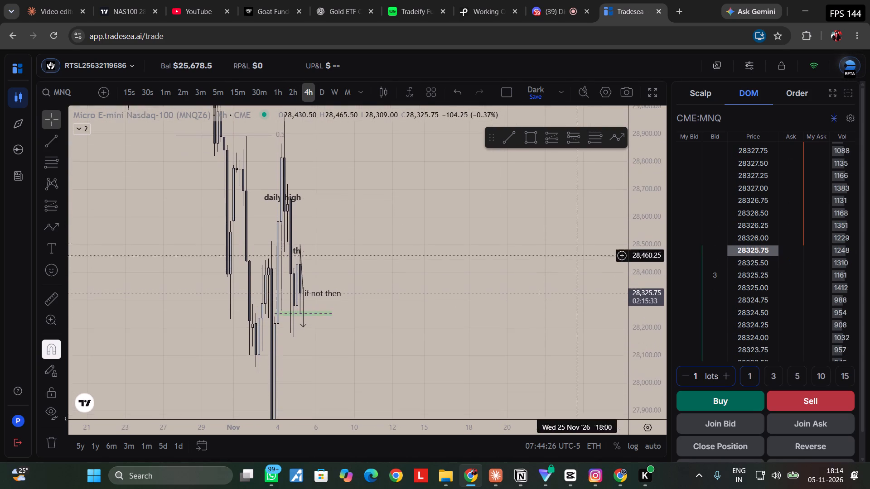
{"action": "left_click_drag", "start_coordinate": [494, 253], "coordinate": [517, 307]}
{"action": "scroll", "coordinate": [519, 307], "scroll_direction": "up", "scroll_amount": 1}
{"action": "left_click_drag", "start_coordinate": [399, 264], "coordinate": [449, 281]}
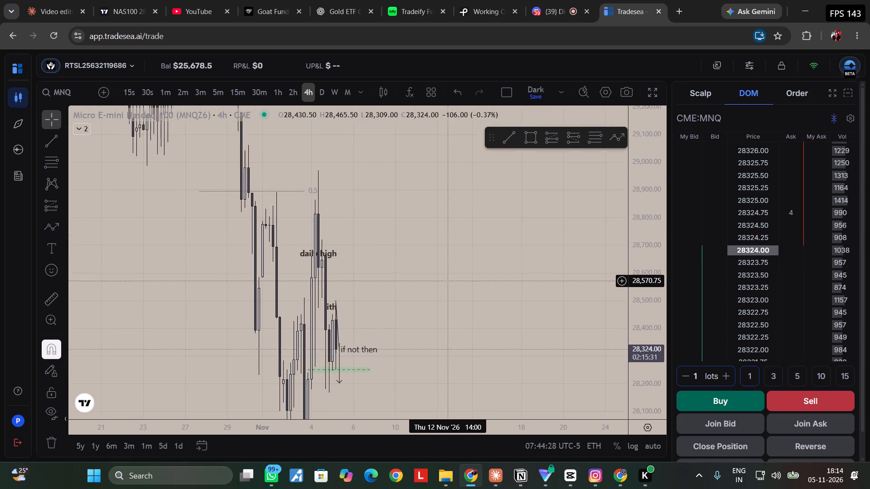
{"action": "left_click_drag", "start_coordinate": [449, 281], "coordinate": [393, 198]}
Return to the 5-minute chart and delete the existing projected price path.
{"action": "left_click", "coordinate": [171, 92]}
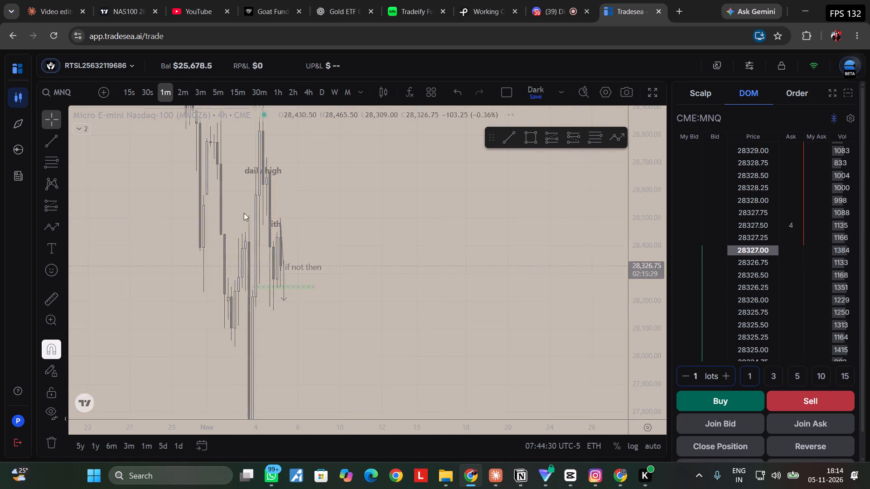
{"action": "left_click", "coordinate": [221, 88]}
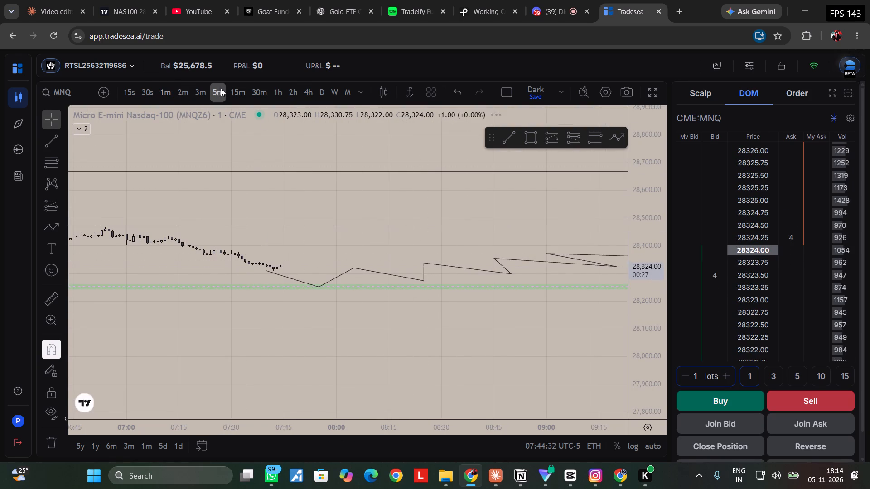
{"action": "left_click_drag", "start_coordinate": [521, 344], "coordinate": [489, 347]}
{"action": "left_click_drag", "start_coordinate": [644, 358], "coordinate": [621, 149]}
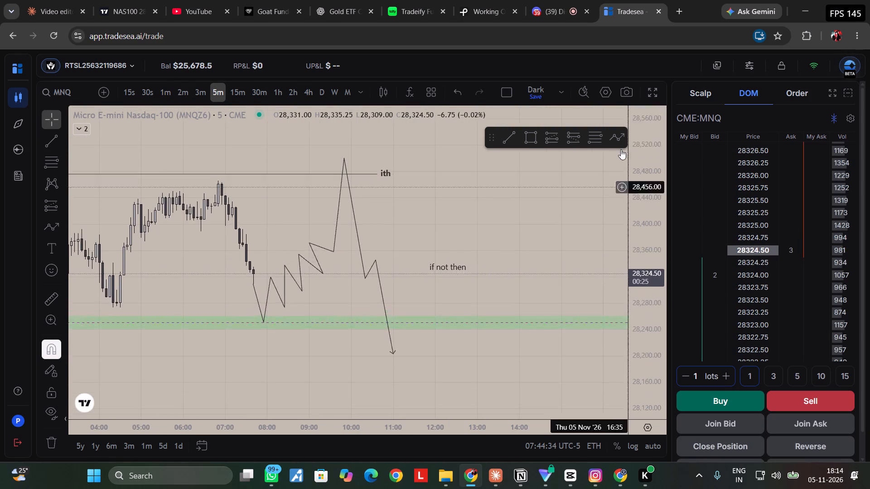
{"action": "left_click_drag", "start_coordinate": [621, 149], "coordinate": [613, 106]}
{"action": "scroll", "coordinate": [442, 257], "scroll_direction": "down", "scroll_amount": 2}
{"action": "left_click_drag", "start_coordinate": [649, 291], "coordinate": [645, 224]}
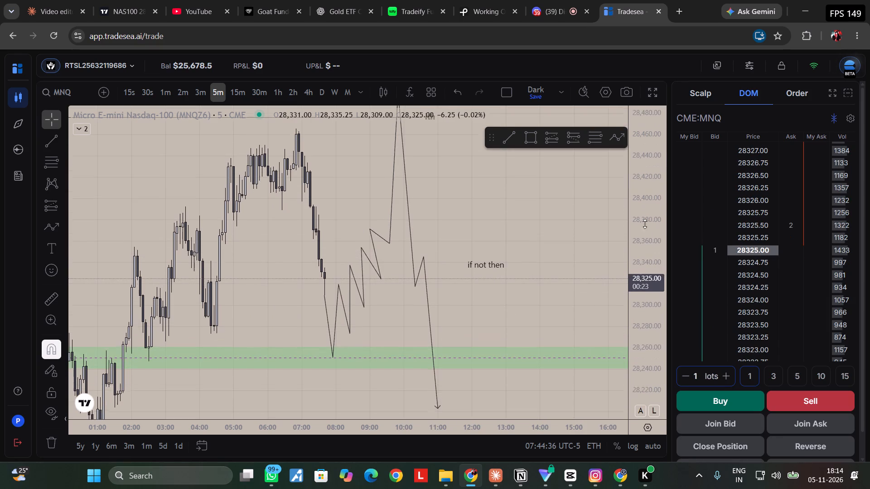
{"action": "left_click_drag", "start_coordinate": [645, 224], "coordinate": [618, 291]}
{"action": "left_click", "coordinate": [406, 207]}
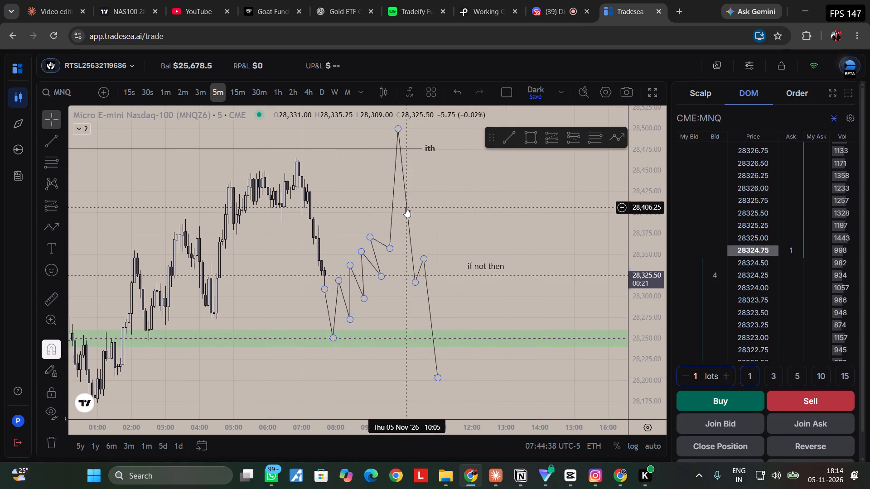
{"action": "left_click", "coordinate": [269, 126]}
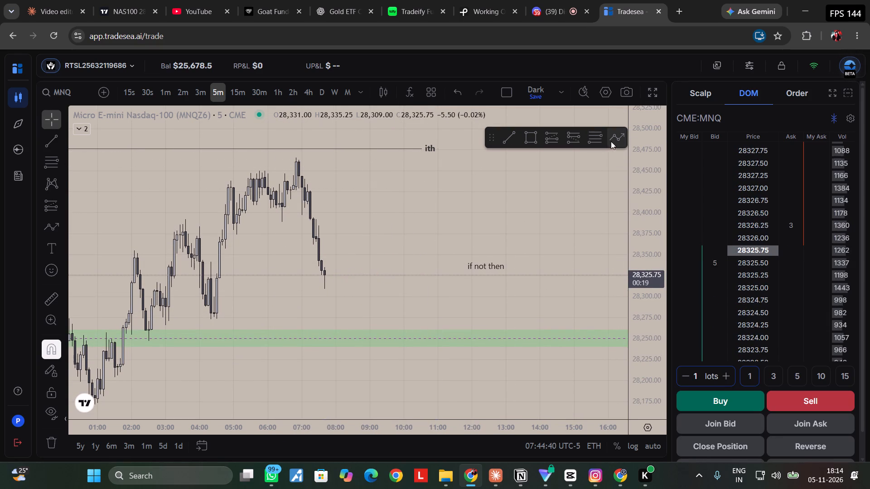
Draw a new path from the latest candle to about 28,240 in the green zone, through four rising swing highs, to about 28,490 above "ith".
{"action": "left_click", "coordinate": [611, 141]}
{"action": "left_click", "coordinate": [324, 276]}
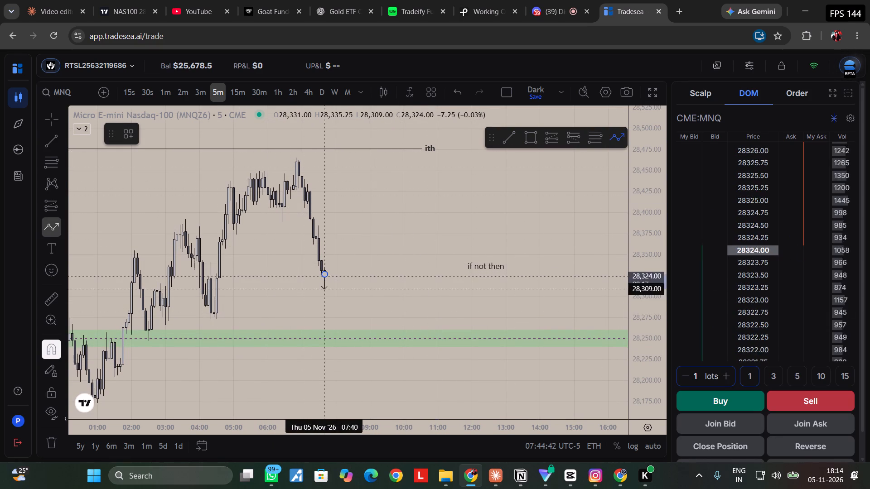
{"action": "left_click", "coordinate": [326, 318]}
{"action": "left_click", "coordinate": [333, 307]}
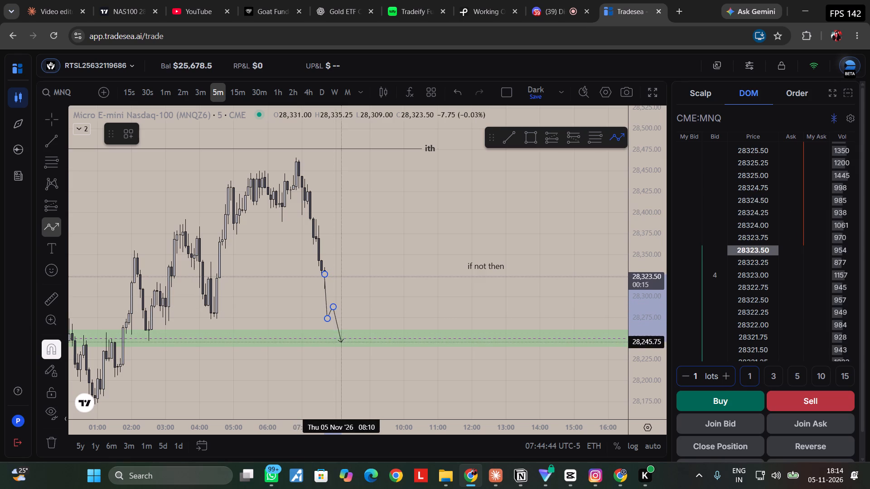
{"action": "left_click", "coordinate": [338, 346]}
{"action": "left_click", "coordinate": [353, 286]}
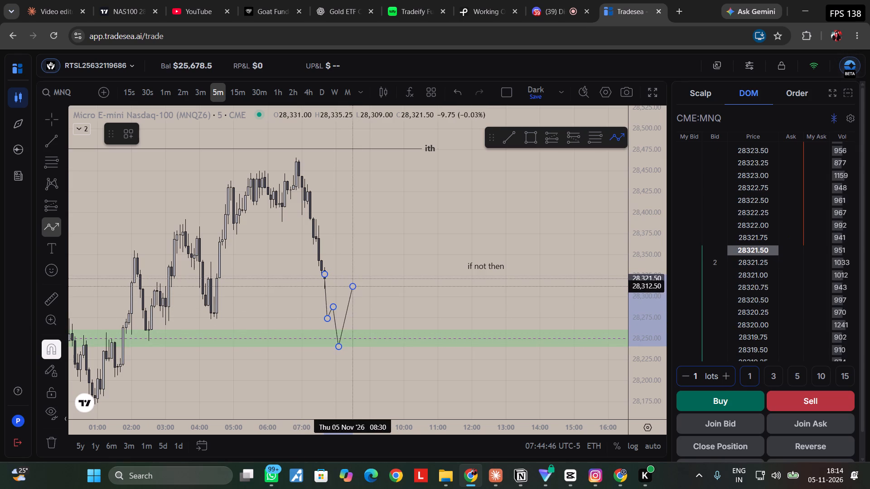
{"action": "left_click", "coordinate": [362, 318]}
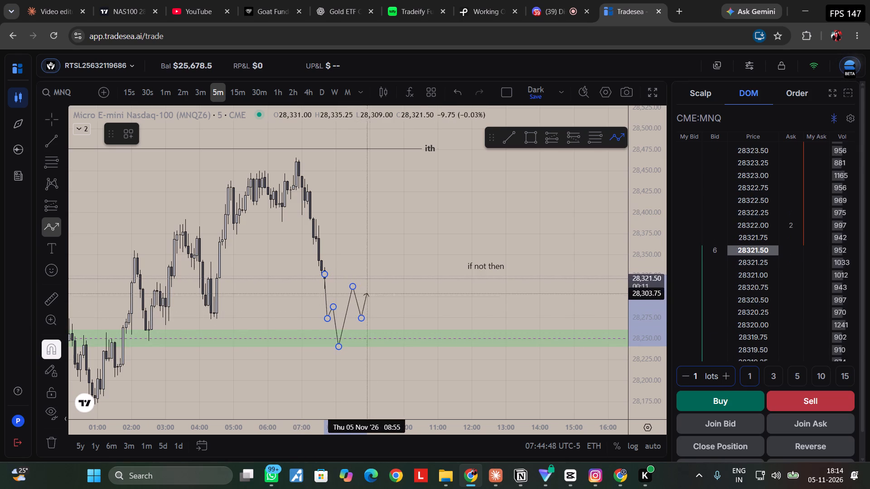
{"action": "left_click", "coordinate": [366, 252]}
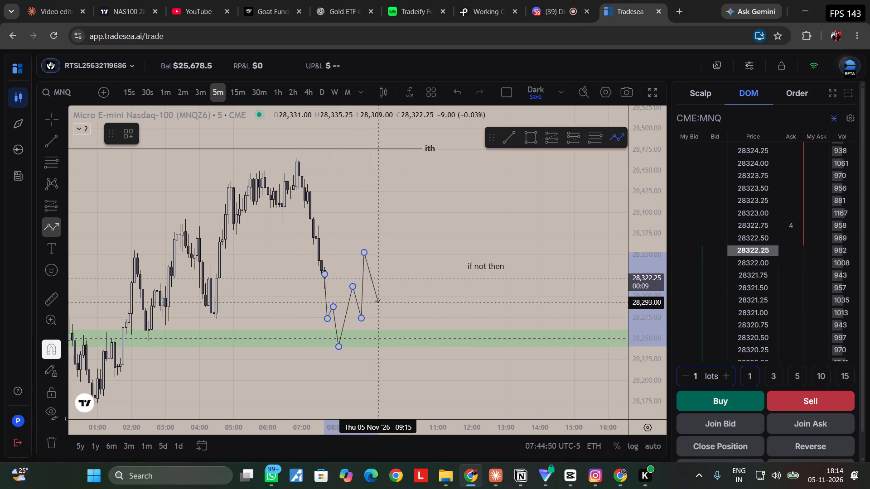
{"action": "left_click", "coordinate": [376, 302]}
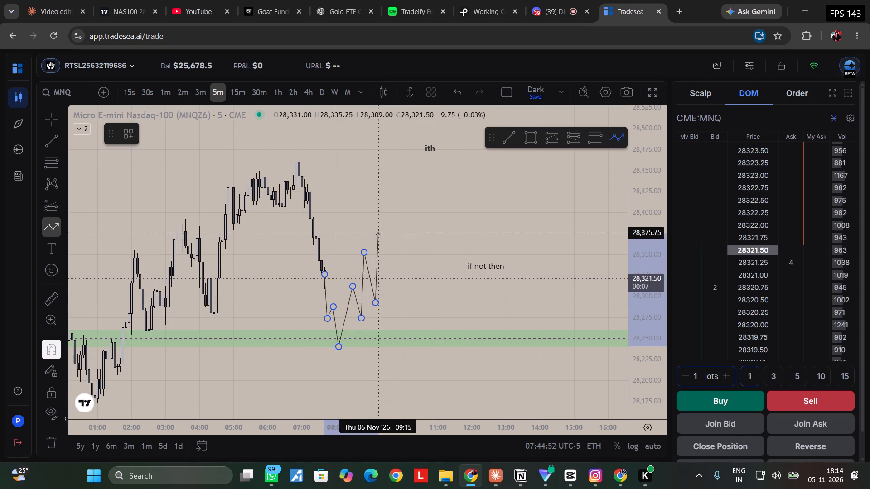
{"action": "left_click", "coordinate": [382, 232]}
{"action": "left_click", "coordinate": [395, 282]}
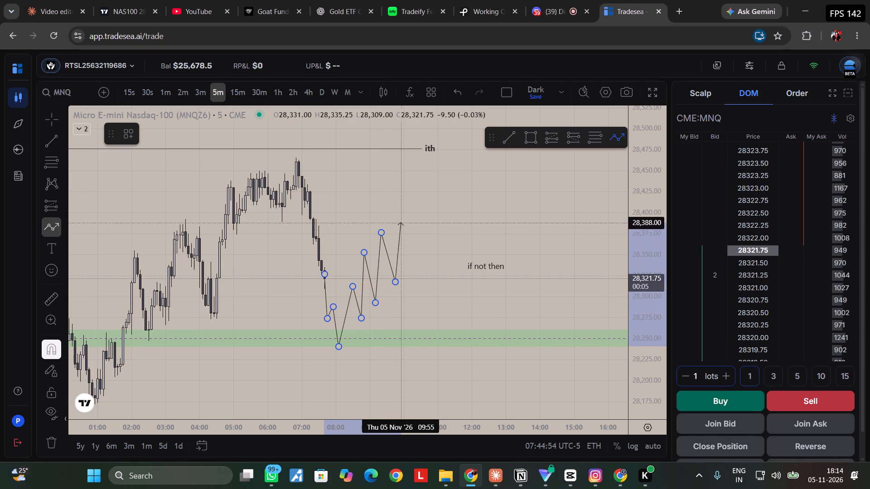
{"action": "left_click", "coordinate": [398, 207]}
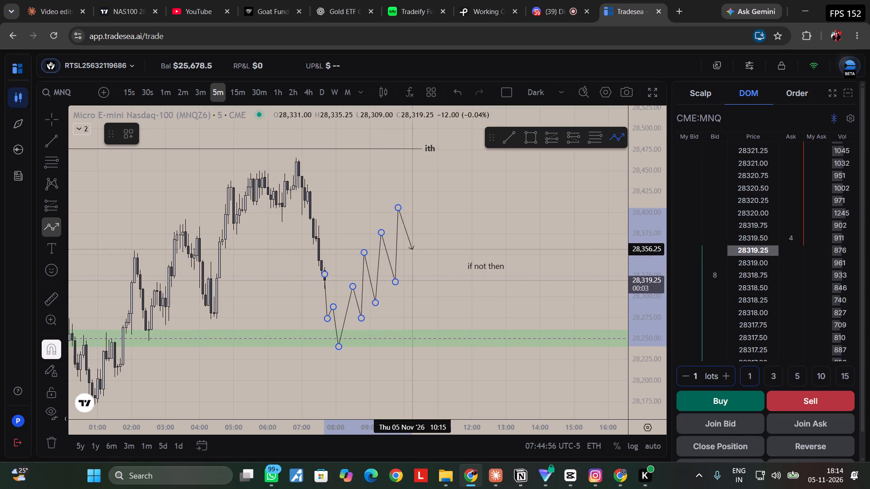
{"action": "left_click", "coordinate": [411, 254]}
{"action": "left_click", "coordinate": [420, 135]}
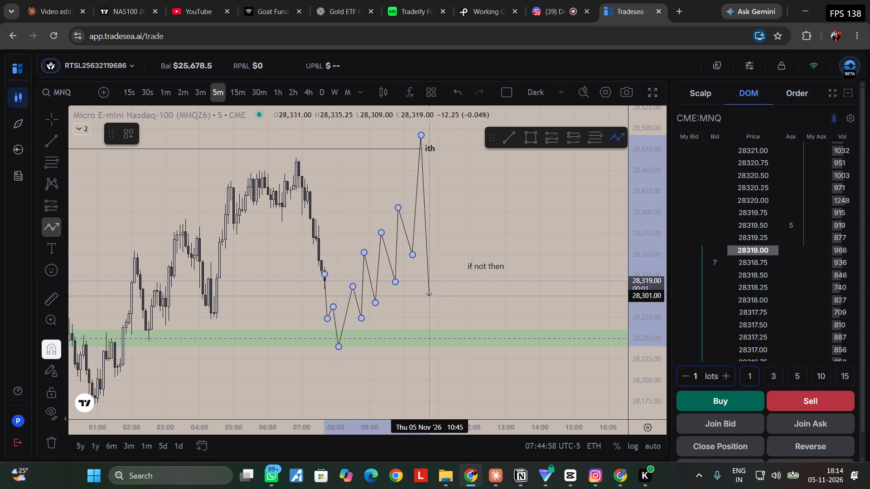
Continue the path down in steps via about 28,388 and 28,275, with small bounces, and end it below the green zone at about 28,215.
{"action": "left_click", "coordinate": [430, 222]}
{"action": "left_click", "coordinate": [440, 199]}
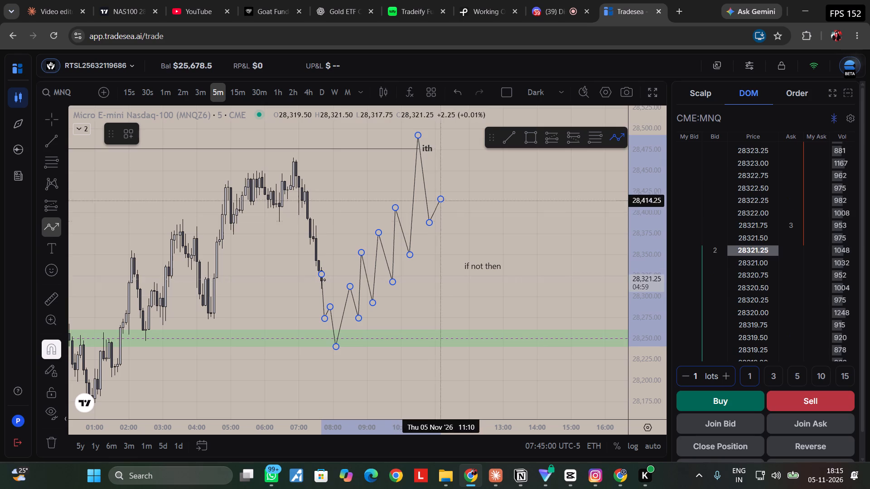
{"action": "left_click", "coordinate": [454, 318]}
{"action": "left_click", "coordinate": [465, 303]}
{"action": "double_click", "coordinate": [479, 367]}
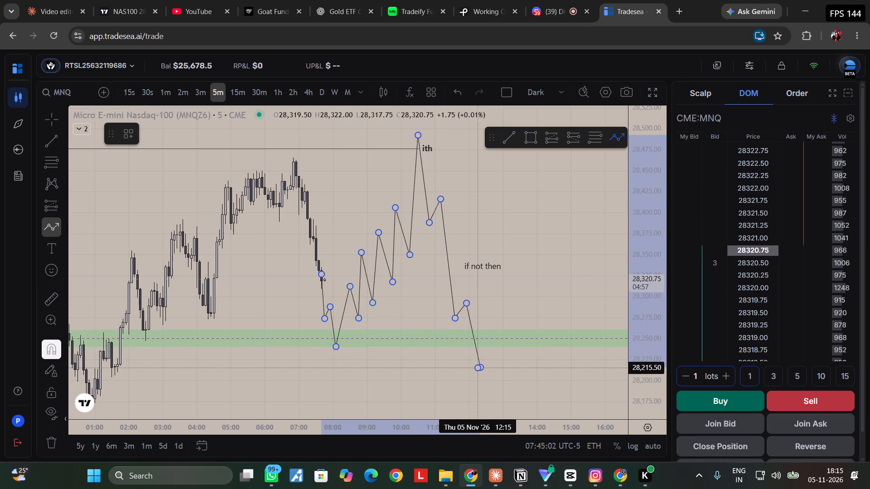
{"action": "right_click", "coordinate": [536, 297]}
Move the path's duplicate end point up onto the final falling leg, at about 28,231.
{"action": "left_click_drag", "start_coordinate": [477, 368], "coordinate": [478, 368]}
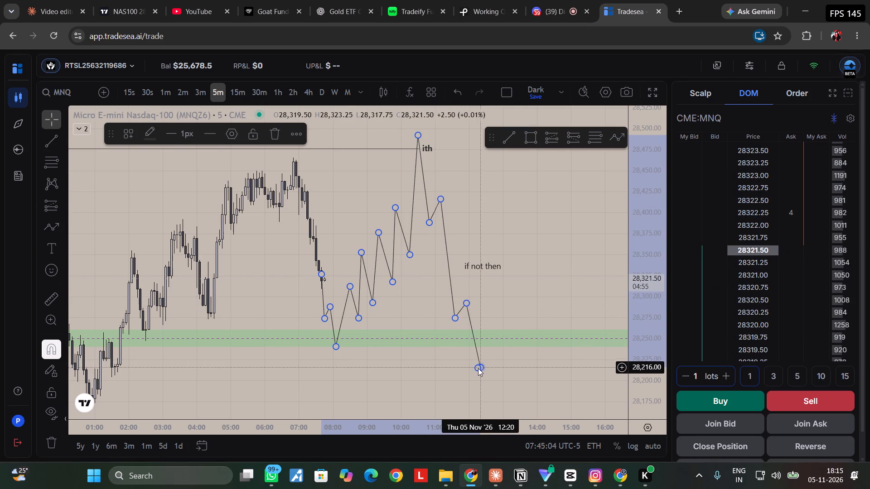
{"action": "left_click_drag", "start_coordinate": [478, 368], "coordinate": [476, 355]}
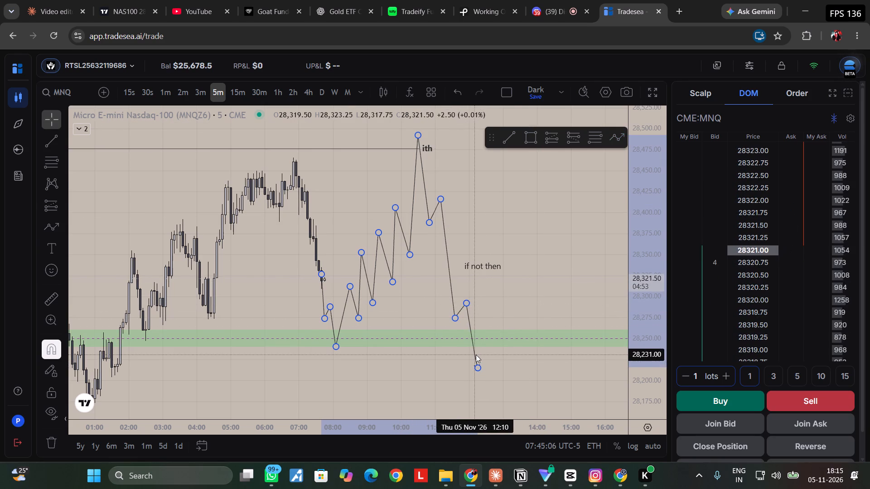
{"action": "left_click_drag", "start_coordinate": [476, 355], "coordinate": [474, 355]}
{"action": "left_click", "coordinate": [524, 278]}
Move the "if not then" note slightly up and forward in time to about 13:05, clear of the path's final drop.
{"action": "left_click_drag", "start_coordinate": [525, 269], "coordinate": [446, 293]}
{"action": "left_click_drag", "start_coordinate": [416, 291], "coordinate": [417, 291]}
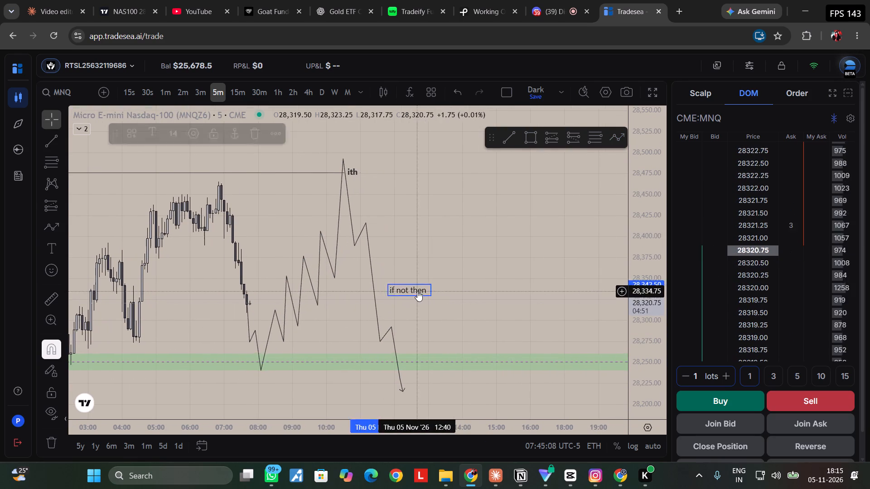
{"action": "left_click_drag", "start_coordinate": [417, 291], "coordinate": [461, 281]}
{"action": "left_click_drag", "start_coordinate": [483, 315], "coordinate": [436, 288]}
Draw an alternative path beside the note from about 28,350, dropping through the green zone to about 28,180, and rising in swings to about 28,518.
{"action": "left_click", "coordinate": [619, 133]}
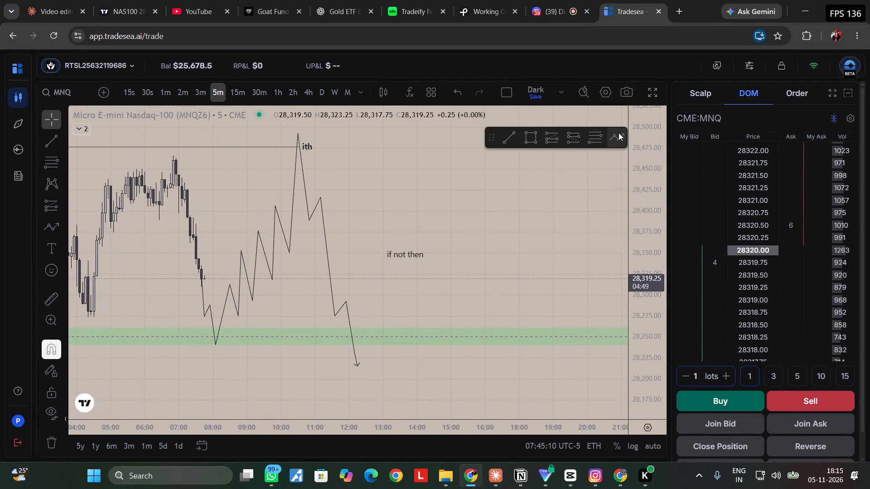
{"action": "left_click", "coordinate": [435, 252]}
{"action": "left_click", "coordinate": [457, 310]}
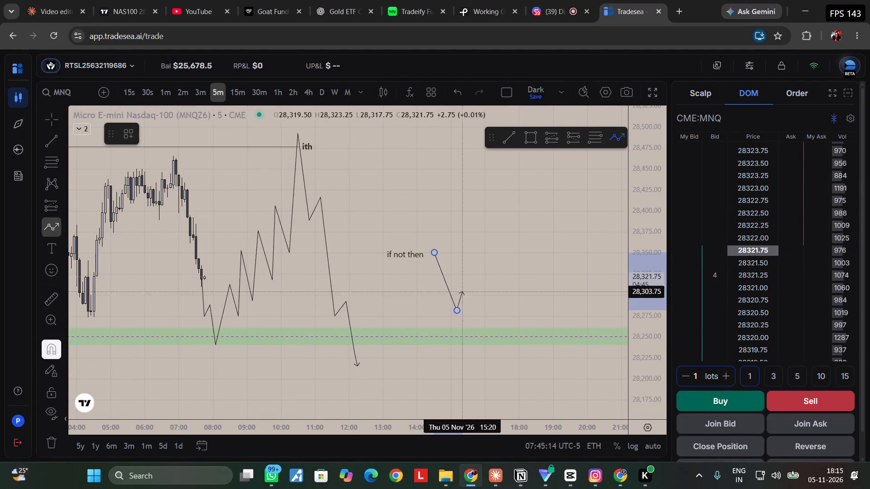
{"action": "left_click", "coordinate": [462, 287]}
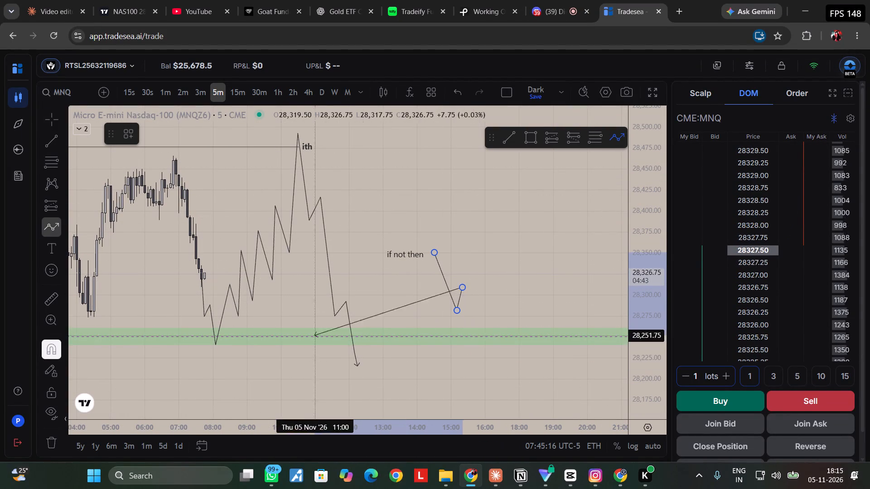
{"action": "left_click", "coordinate": [493, 396]}
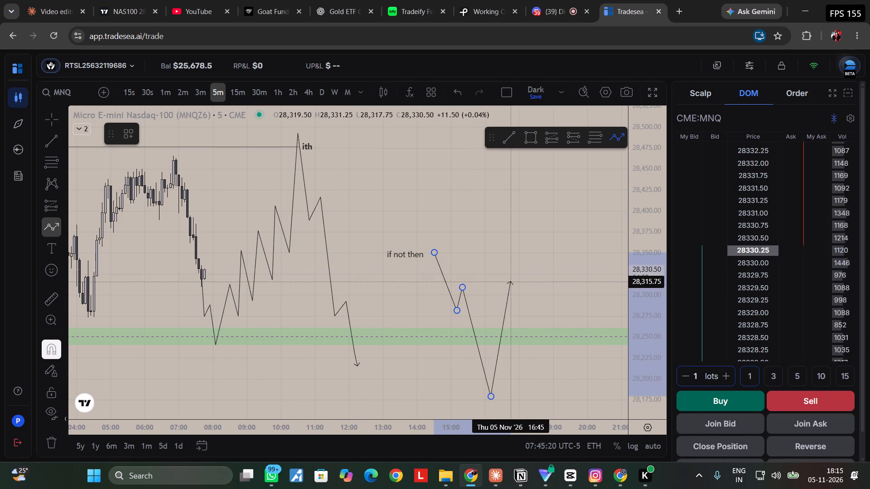
{"action": "left_click", "coordinate": [507, 269]}
{"action": "left_click", "coordinate": [524, 322]}
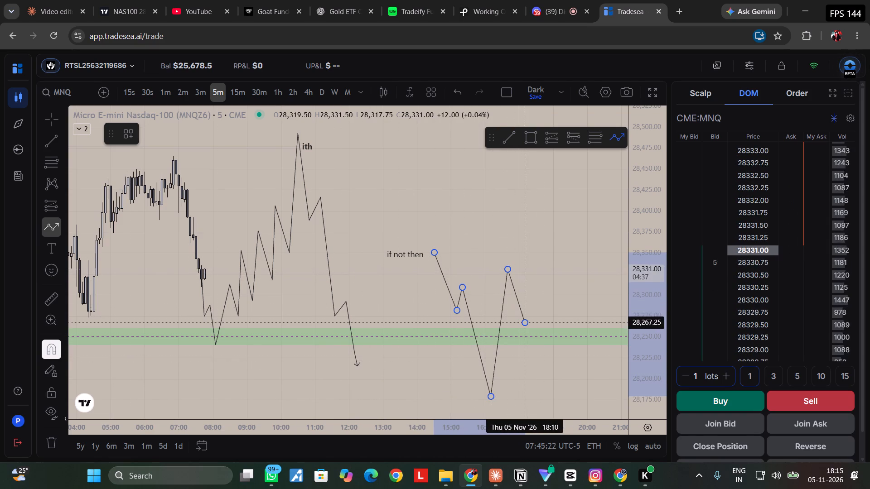
{"action": "left_click", "coordinate": [535, 196]}
{"action": "left_click", "coordinate": [567, 264]}
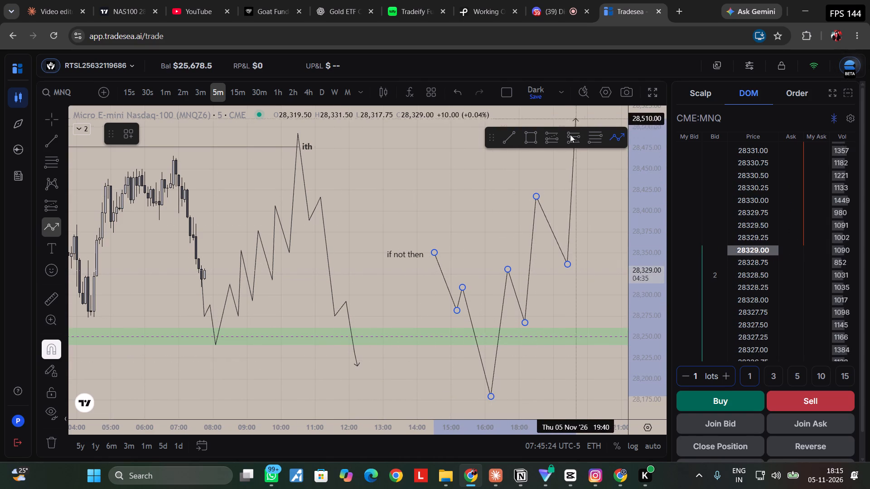
{"action": "double_click", "coordinate": [585, 111]}
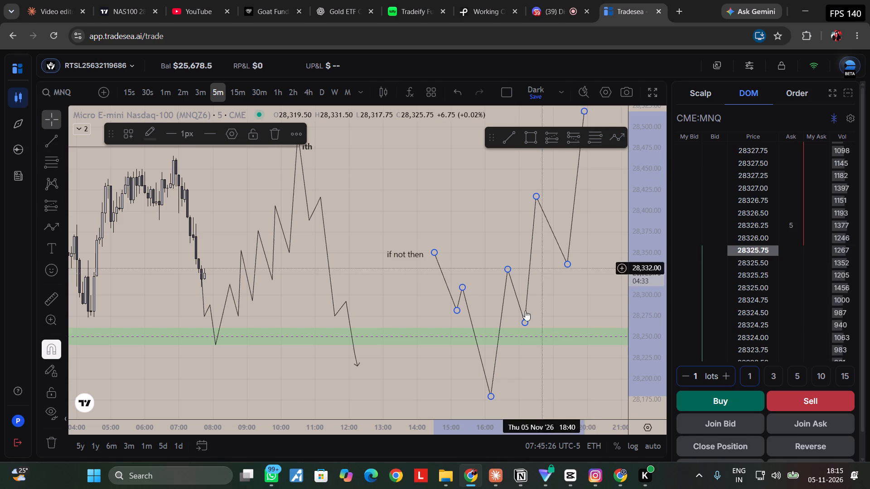
Move the "if not then" note slightly down and back in time to 12:50 at 28,338.50, between the two paths.
{"action": "left_click_drag", "start_coordinate": [566, 292], "coordinate": [581, 266]}
{"action": "left_click_drag", "start_coordinate": [435, 231], "coordinate": [424, 243]}
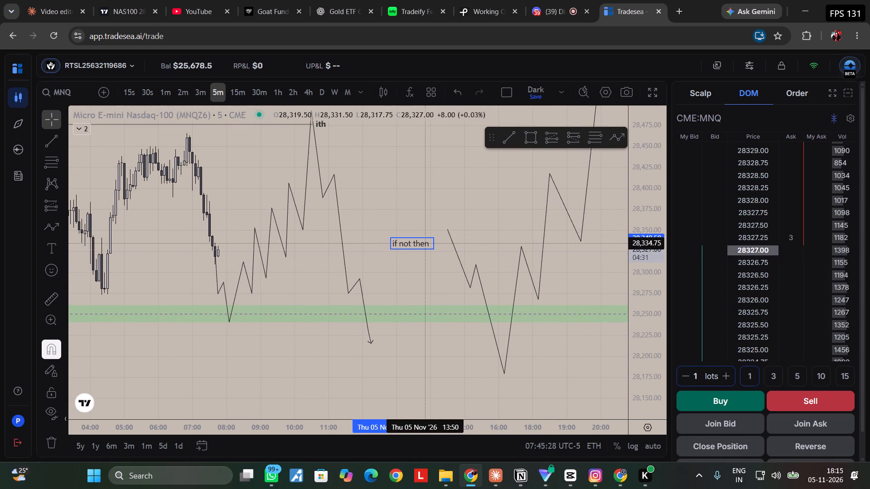
{"action": "left_click_drag", "start_coordinate": [424, 243], "coordinate": [424, 244]}
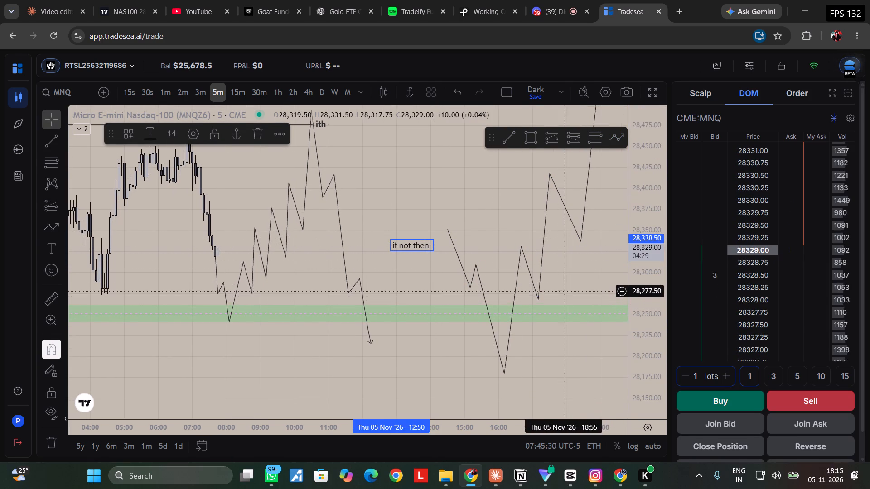
Adjust the alternative path's rising swings to lows near 28,264 and 28,305, a peak near 28,395, and an end near 28,504.
{"action": "left_click_drag", "start_coordinate": [539, 302], "coordinate": [534, 302]}
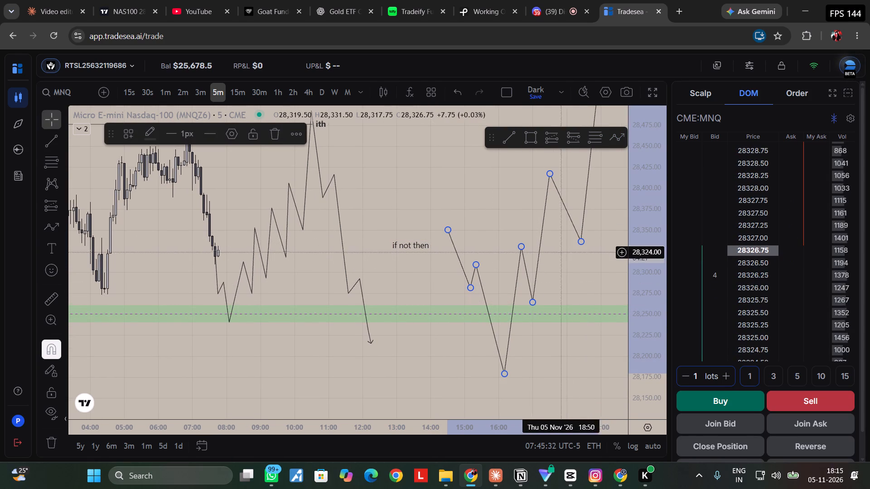
{"action": "left_click_drag", "start_coordinate": [579, 240], "coordinate": [569, 268]}
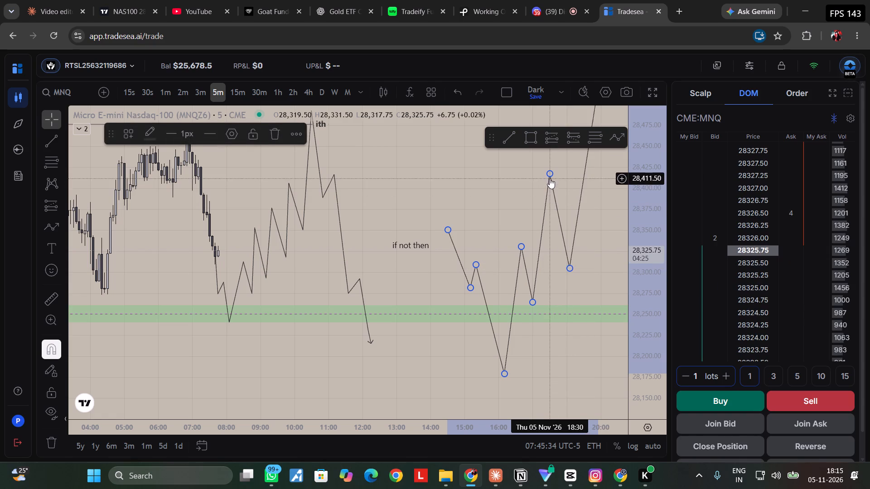
{"action": "left_click_drag", "start_coordinate": [550, 178], "coordinate": [556, 178]}
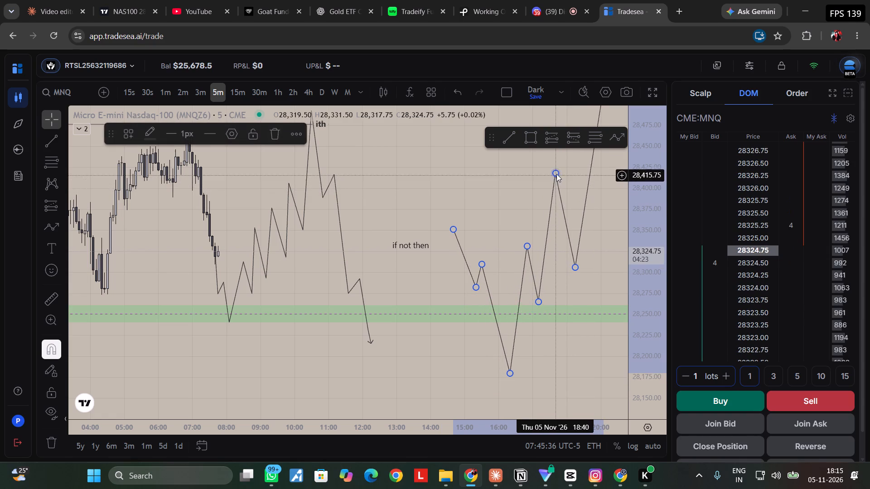
{"action": "left_click_drag", "start_coordinate": [556, 171], "coordinate": [552, 192]}
{"action": "left_click_drag", "start_coordinate": [514, 183], "coordinate": [496, 285]}
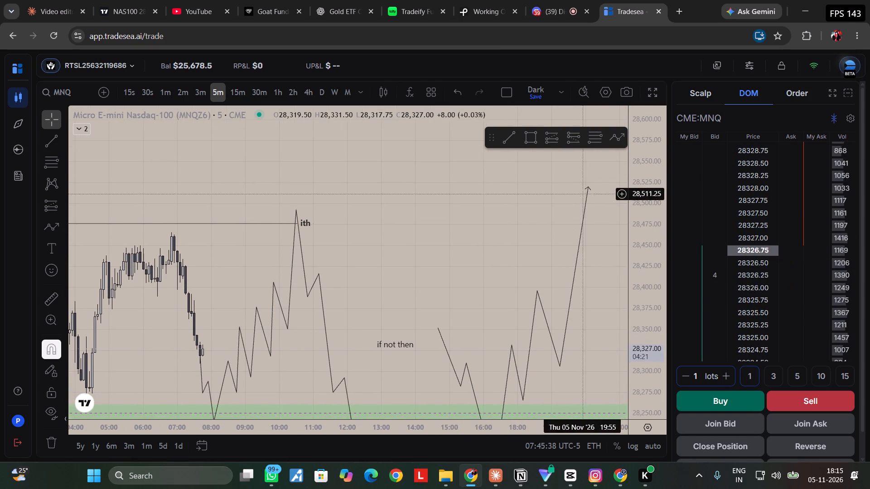
{"action": "left_click_drag", "start_coordinate": [590, 187], "coordinate": [572, 199]}
Add a text note below the paths reading "either creating hrl below then higher and higher else just going down and down else he=rl above then below".
{"action": "left_click_drag", "start_coordinate": [579, 273], "coordinate": [594, 201]}
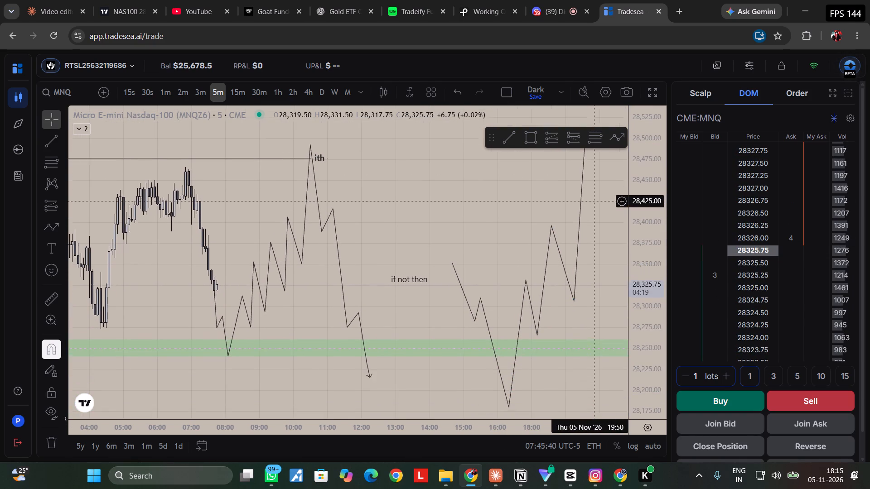
{"action": "left_click_drag", "start_coordinate": [594, 201], "coordinate": [593, 197]}
{"action": "left_click_drag", "start_coordinate": [620, 236], "coordinate": [621, 254]}
{"action": "left_click_drag", "start_coordinate": [630, 235], "coordinate": [615, 245]}
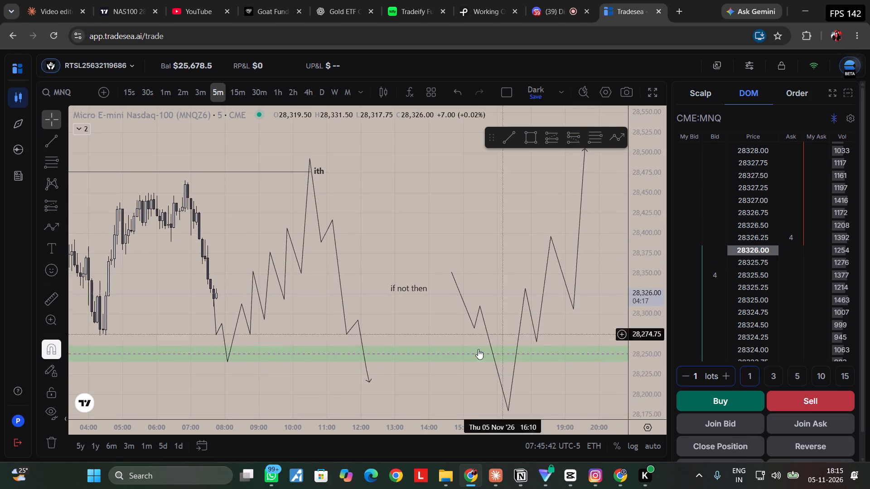
{"action": "left_click_drag", "start_coordinate": [490, 228], "coordinate": [517, 146]}
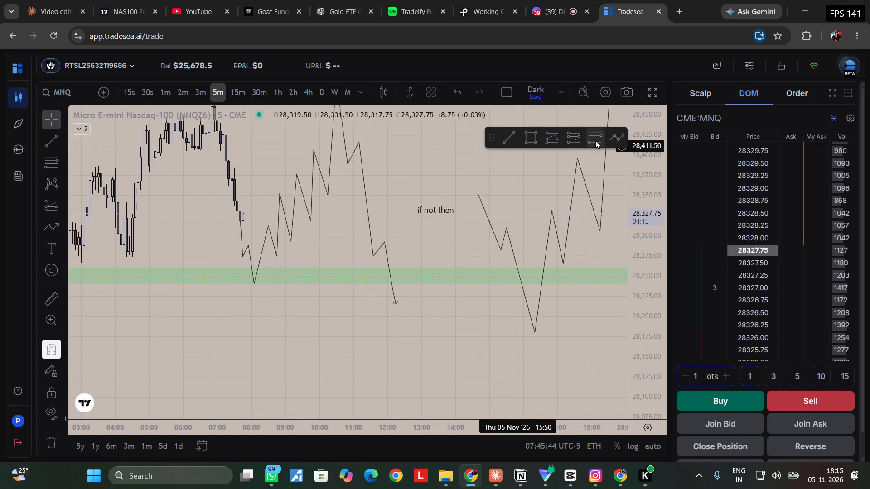
{"action": "left_click_drag", "start_coordinate": [486, 163], "coordinate": [459, 155]}
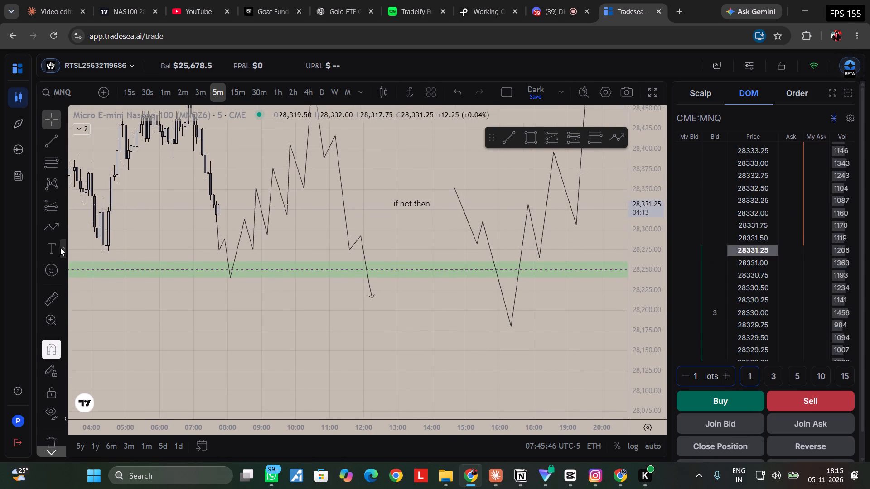
{"action": "left_click", "coordinate": [60, 248]}
{"action": "left_click", "coordinate": [101, 213]}
{"action": "left_click", "coordinate": [393, 344]}
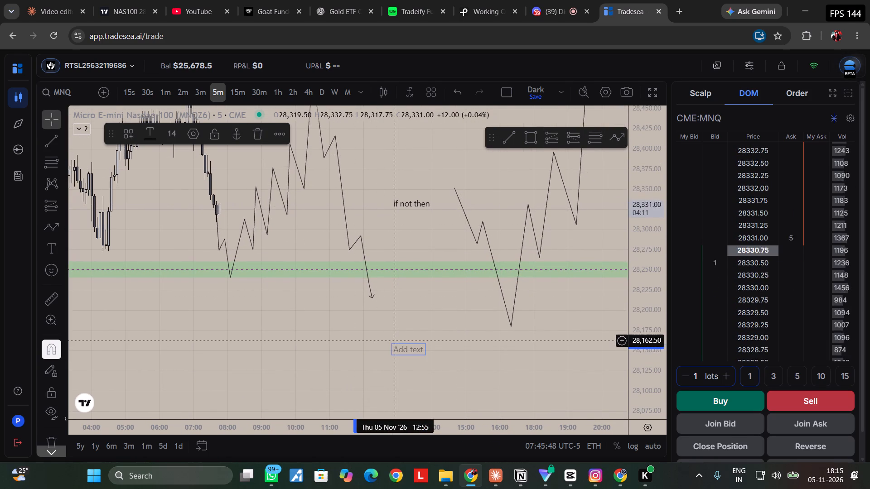
{"action": "type", "text": "either creating hrl below ot"}
{"action": "key", "text": "BackSpace"}
{"action": "type", "text": "r the"}
{"action": "key", "text": "space"}
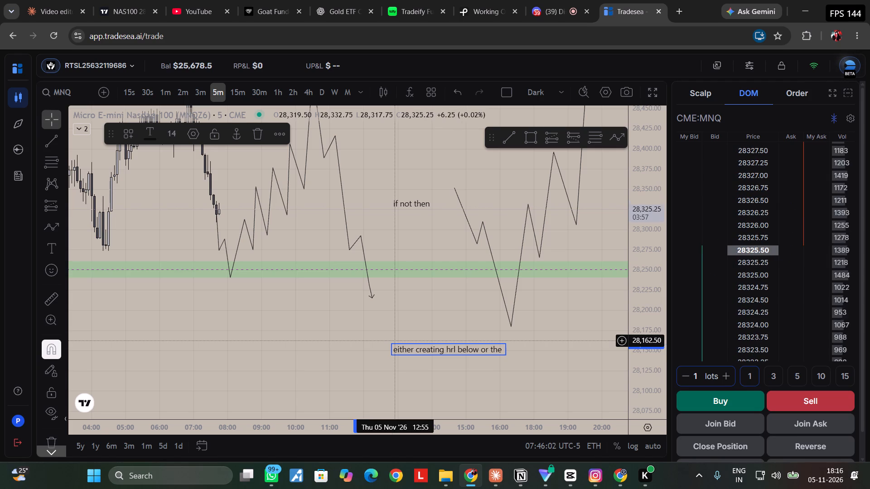
{"action": "key", "text": "BackSpace"}
{"action": "key", "text": "BackSpace"}
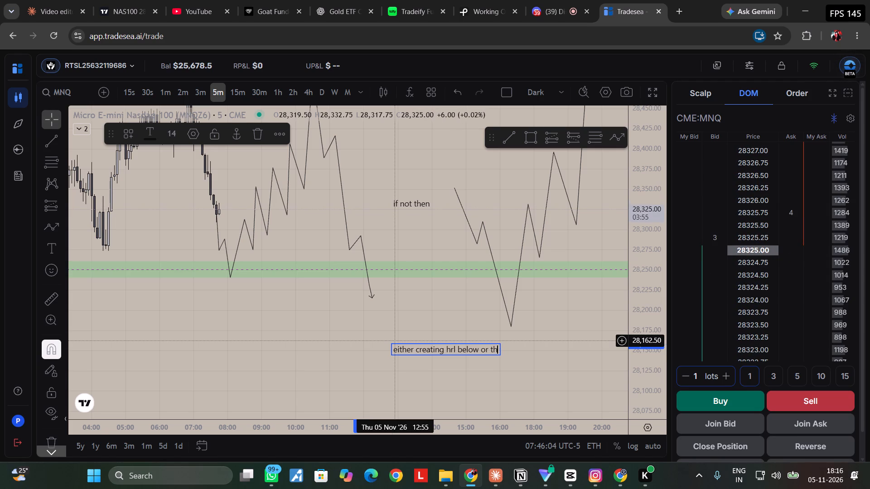
{"action": "key", "text": "BackSpace"}
{"action": "key", "text": "BackSpace"}
{"action": "type", "text": "at the higher"}
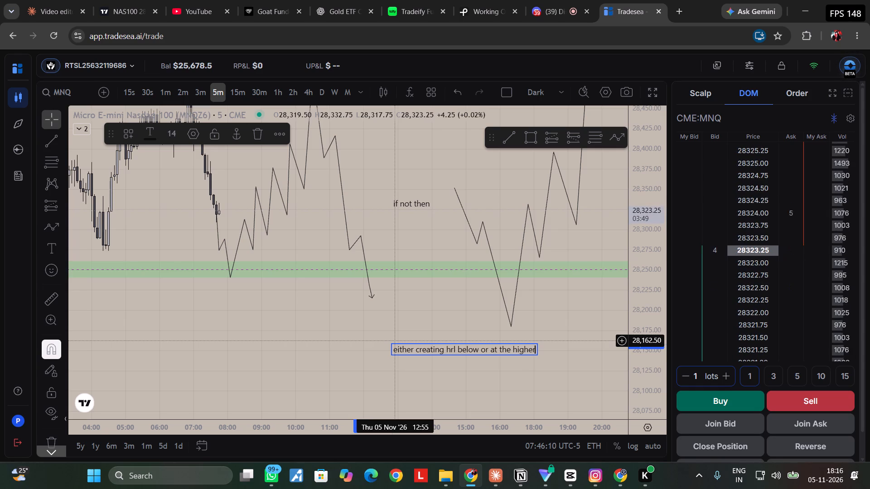
{"action": "key", "text": "space"}
{"action": "key", "text": "BackSpace"}
{"action": "key", "text": "BackSpace"}
{"action": "key", "text": "BackSpace"}
{"action": "key", "text": "BackSpace"}
{"action": "key", "text": "BackSpace"}
{"action": "key", "text": "BackSpace"}
{"action": "key", "text": "BackSpace"}
{"action": "key", "text": "BackSpace"}
{"action": "key", "text": "BackSpace"}
{"action": "key", "text": "BackSpace"}
{"action": "key", "text": "BackSpace"}
{"action": "key", "text": "BackSpace"}
{"action": "key", "text": "BackSpace"}
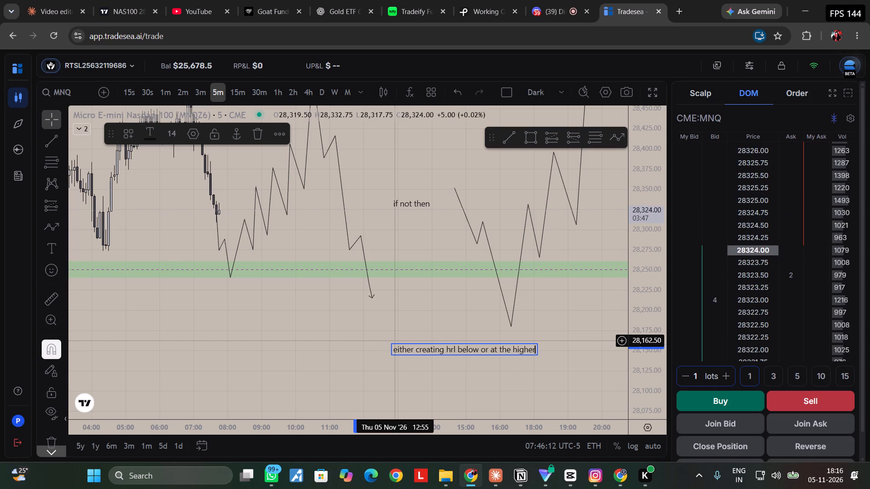
{"action": "key", "text": "BackSpace"}
{"action": "key", "text": "BackSpace"}
{"action": "key", "text": "BackSpace"}
{"action": "key", "text": "BackSpace"}
{"action": "type", "text": "then higher and h"}
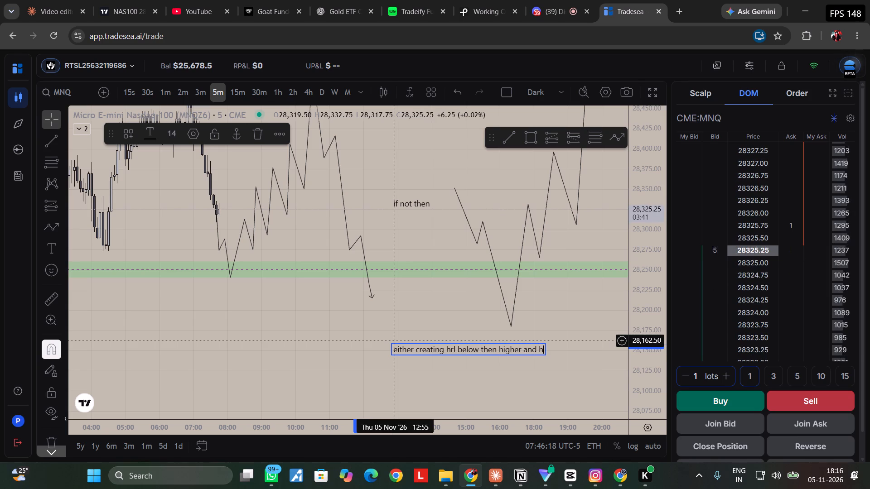
{"action": "type", "text": "igher else"}
{"action": "key", "text": "space"}
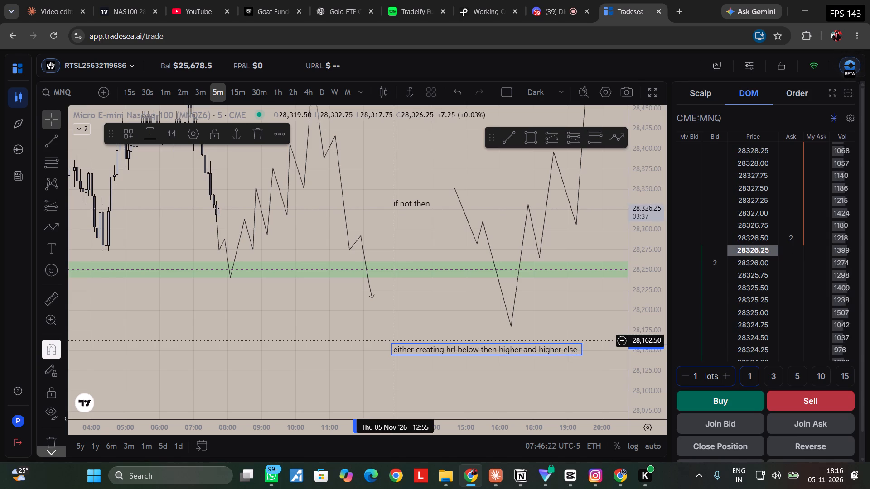
{"action": "type", "text": "just going down and down s"}
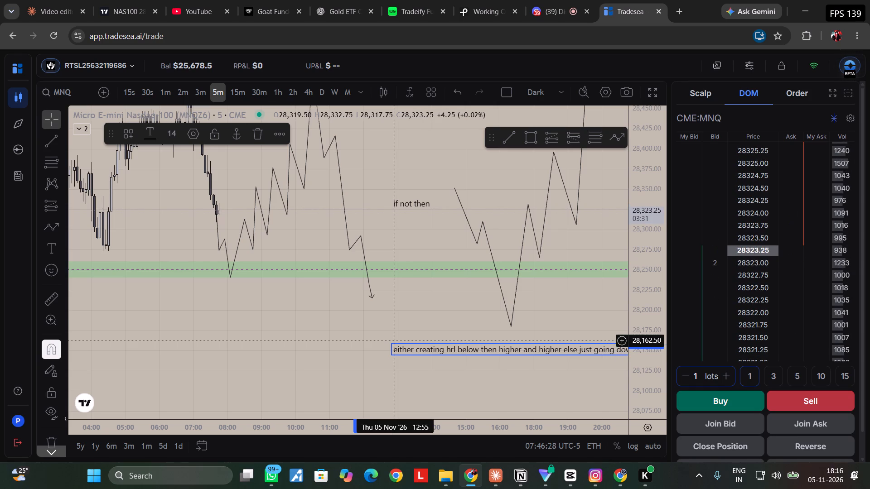
{"action": "key", "text": "BackSpace"}
{"action": "type", "text": "else"}
{"action": "key", "text": "space"}
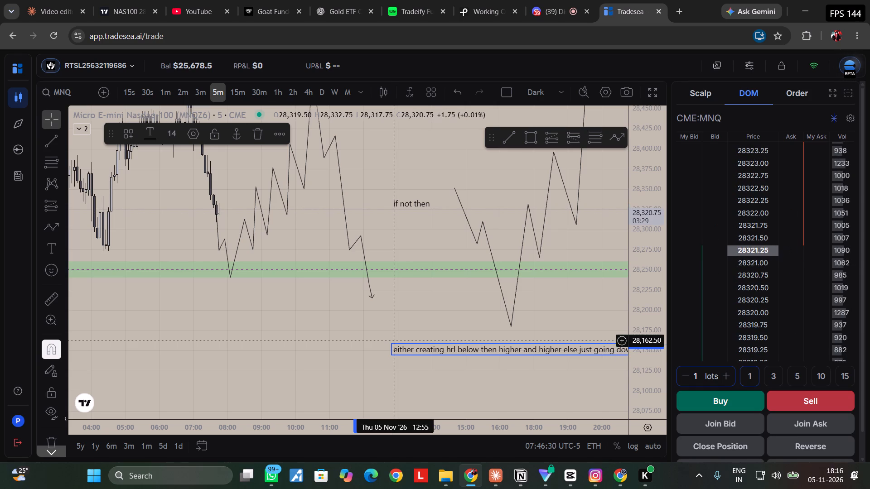
{"action": "type", "text": "he="}
{"action": "type", "text": "rl above th"}
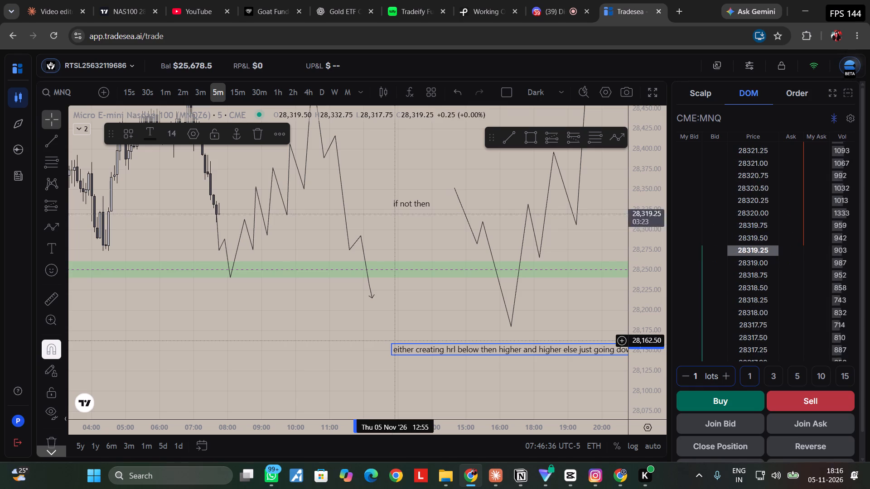
{"action": "type", "text": "en below"}
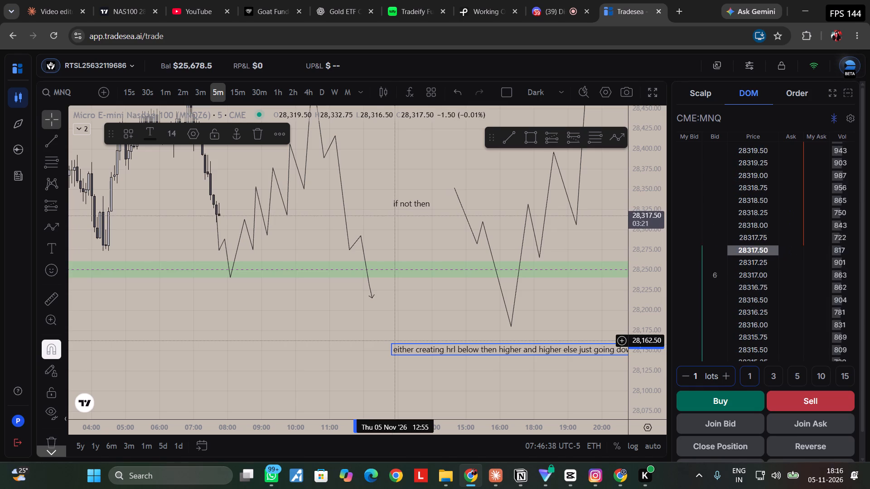
{"action": "left_click", "coordinate": [298, 330]}
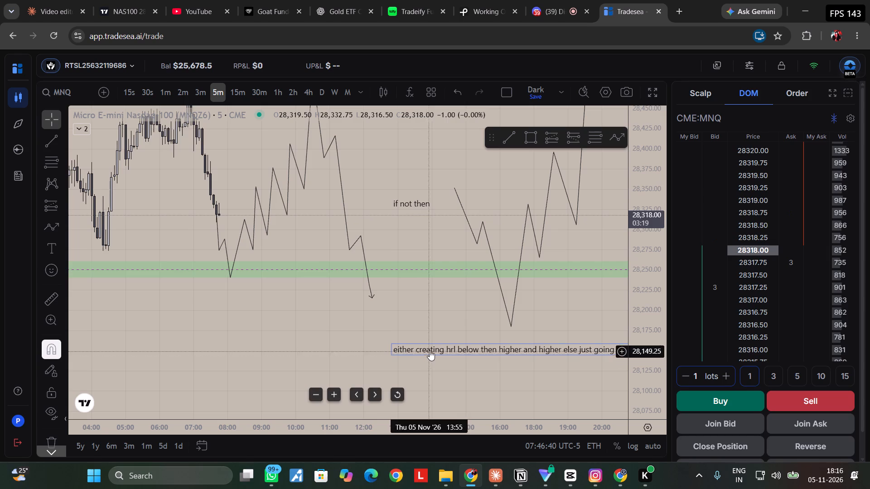
Move the long note back in time to 07:40 at 28,166.00, so its full line fits below the paths.
{"action": "left_click_drag", "start_coordinate": [430, 349], "coordinate": [256, 343]}
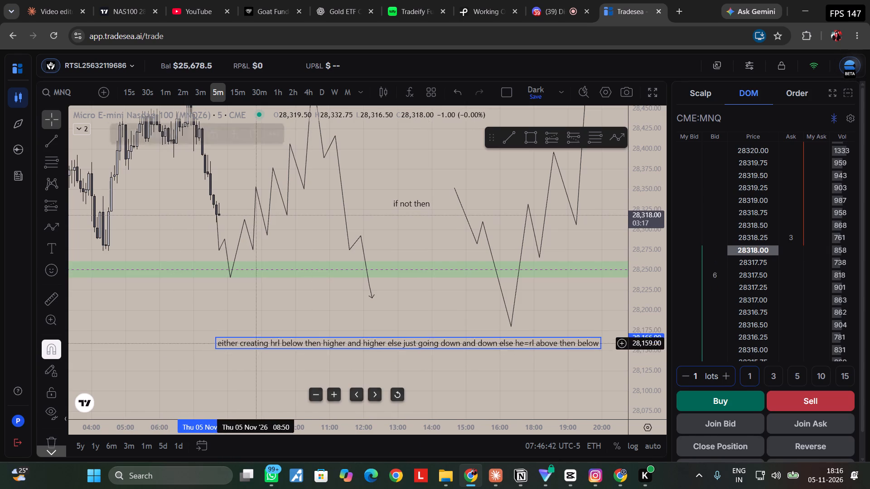
Correct "he=rl" to "hrl" in the long note's text.
{"action": "left_click", "coordinate": [507, 347]}
{"action": "left_click", "coordinate": [529, 340]}
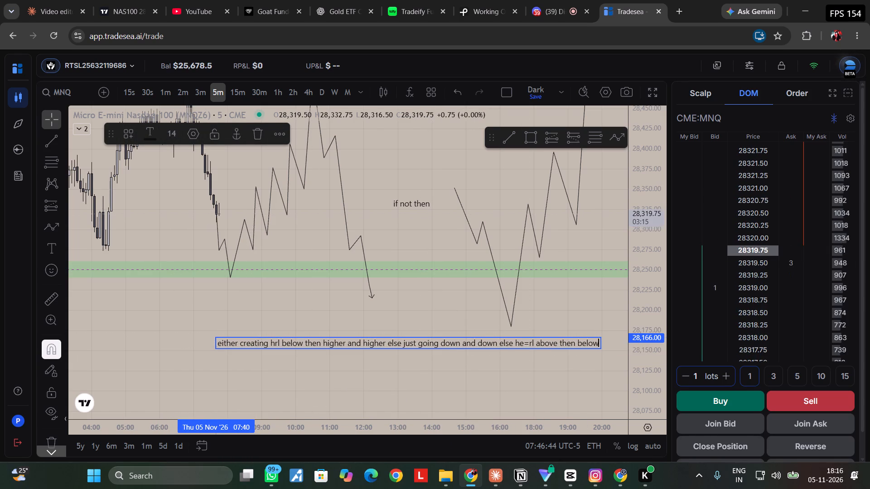
{"action": "key", "text": "BackSpace"}
{"action": "key", "text": "BackSpace"}
{"action": "left_click", "coordinate": [519, 382]}
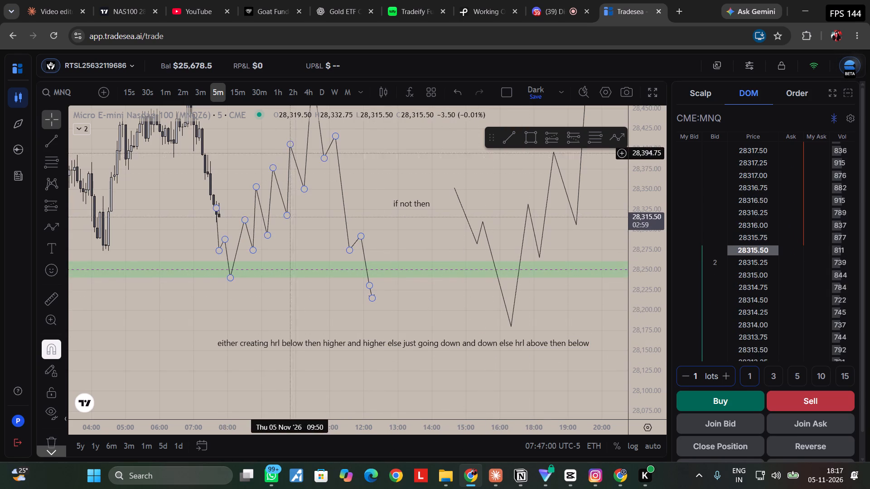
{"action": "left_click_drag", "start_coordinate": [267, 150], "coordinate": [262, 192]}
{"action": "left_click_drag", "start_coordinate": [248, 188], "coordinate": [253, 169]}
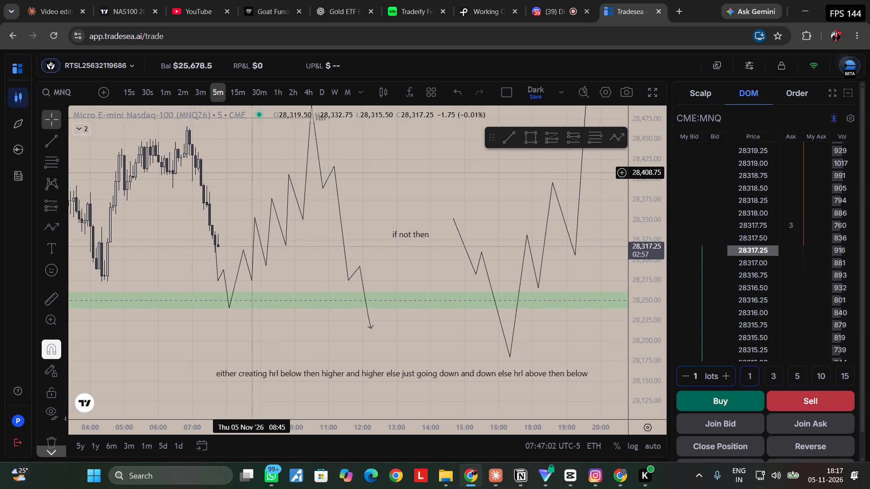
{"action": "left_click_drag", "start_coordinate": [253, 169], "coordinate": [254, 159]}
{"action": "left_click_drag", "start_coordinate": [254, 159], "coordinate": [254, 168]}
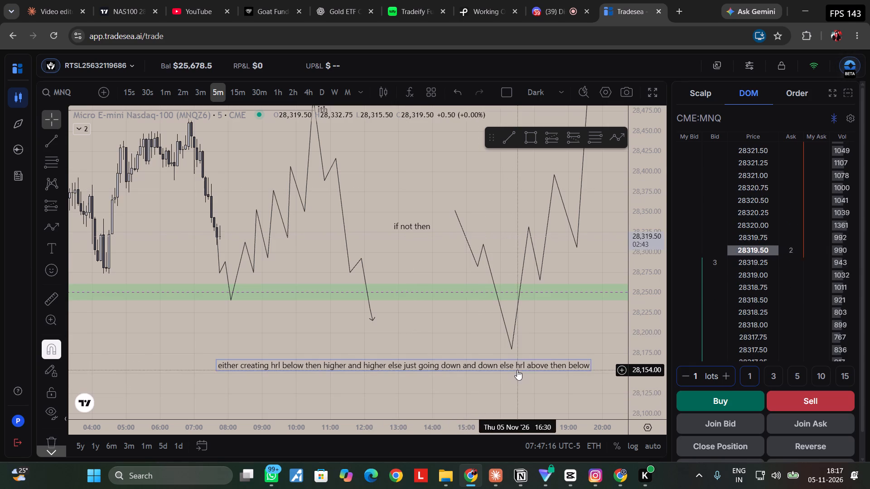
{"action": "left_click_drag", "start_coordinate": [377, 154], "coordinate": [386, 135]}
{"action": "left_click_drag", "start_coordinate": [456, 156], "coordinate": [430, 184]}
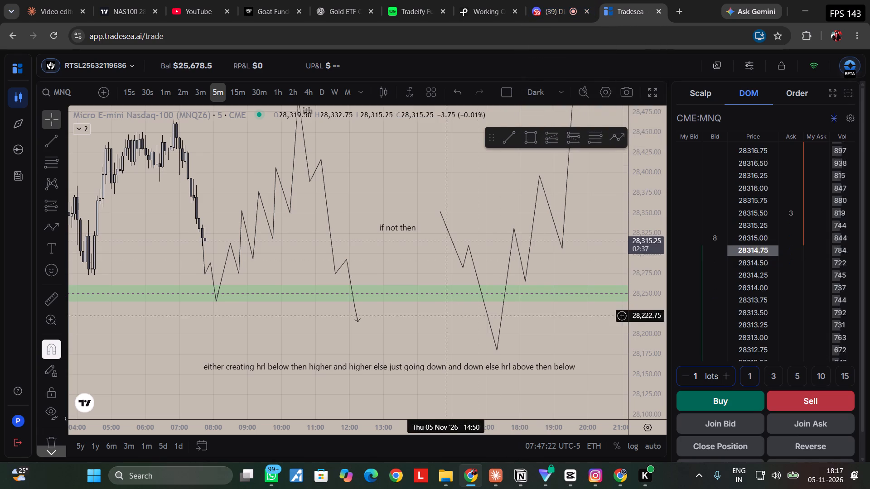
Turn on text wrap for the long note below the paths.
{"action": "left_click", "coordinate": [445, 369]}
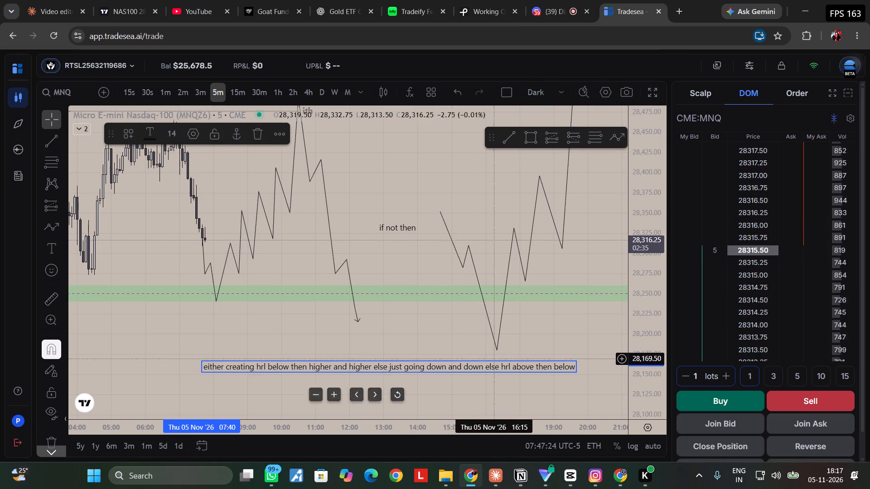
{"action": "left_click", "coordinate": [576, 366]}
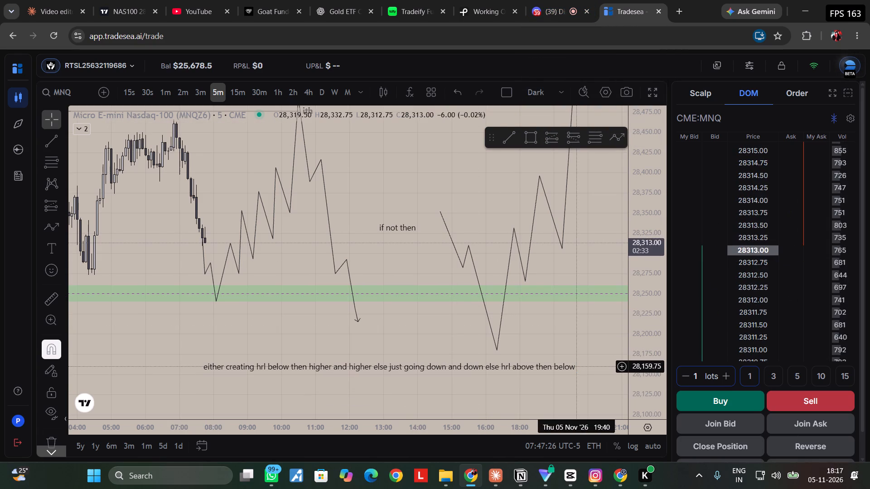
{"action": "left_click", "coordinate": [549, 365]}
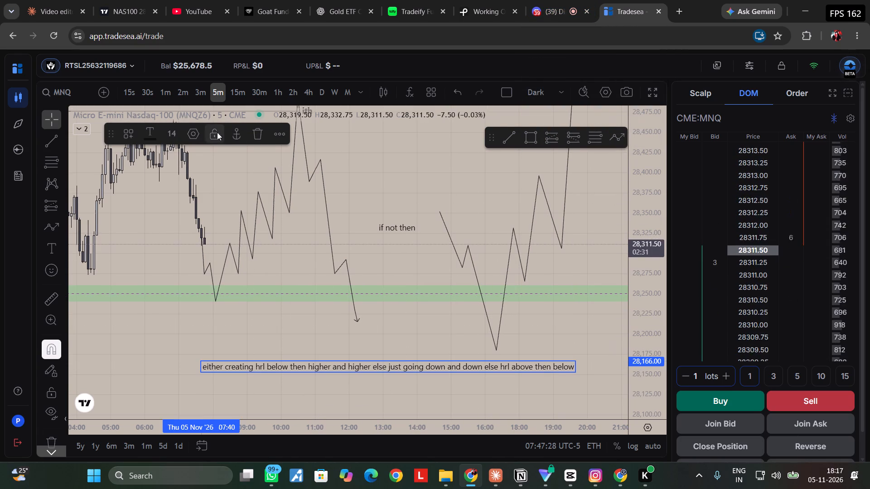
{"action": "left_click", "coordinate": [197, 141]}
{"action": "scroll", "coordinate": [357, 333], "scroll_direction": "down", "scroll_amount": 2}
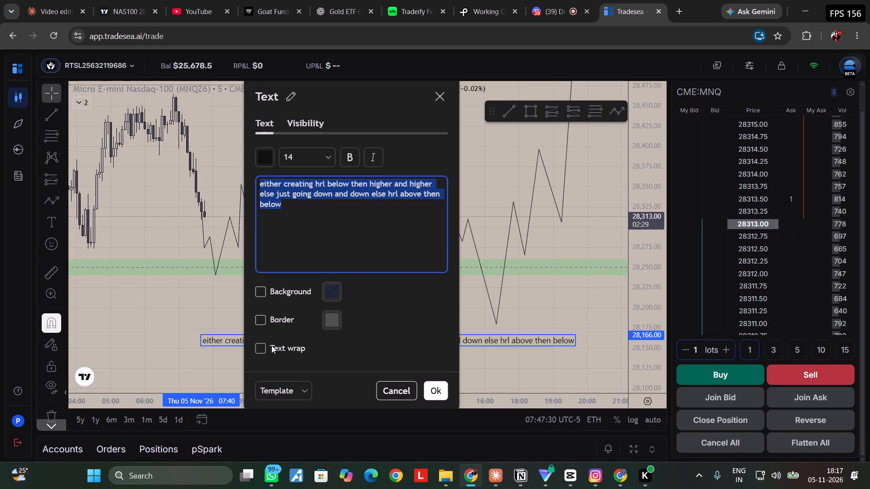
{"action": "left_click", "coordinate": [263, 347]}
{"action": "left_click", "coordinate": [435, 391]}
{"action": "left_click", "coordinate": [497, 346]}
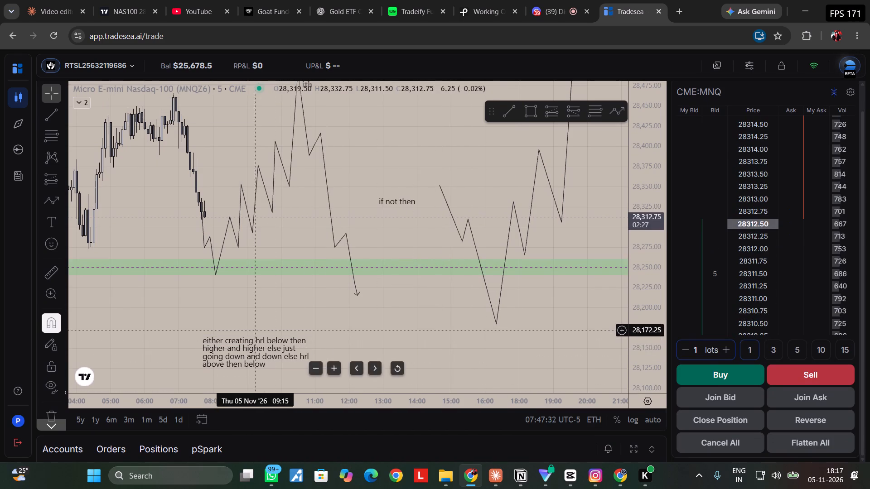
Narrow the wrapped note to an eight-line column and place it between the two paths at about 13:00, 28,206.
{"action": "left_click_drag", "start_coordinate": [245, 343], "coordinate": [400, 331]}
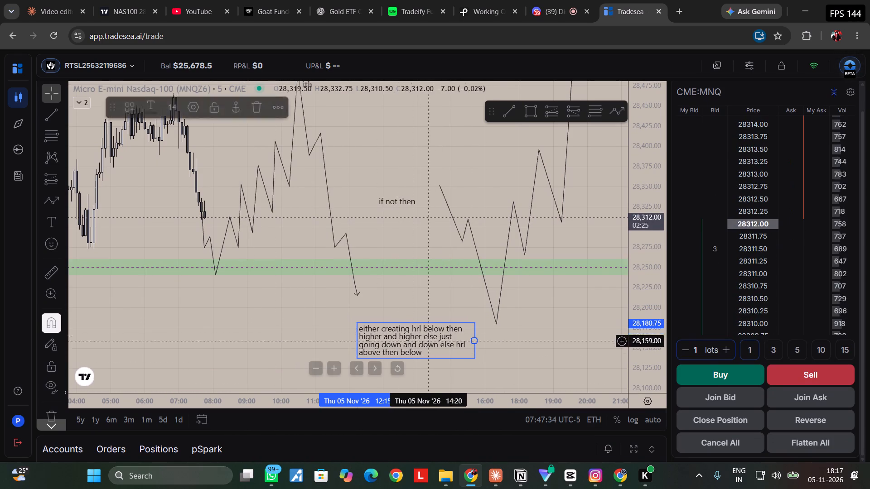
{"action": "left_click_drag", "start_coordinate": [475, 344], "coordinate": [426, 342]}
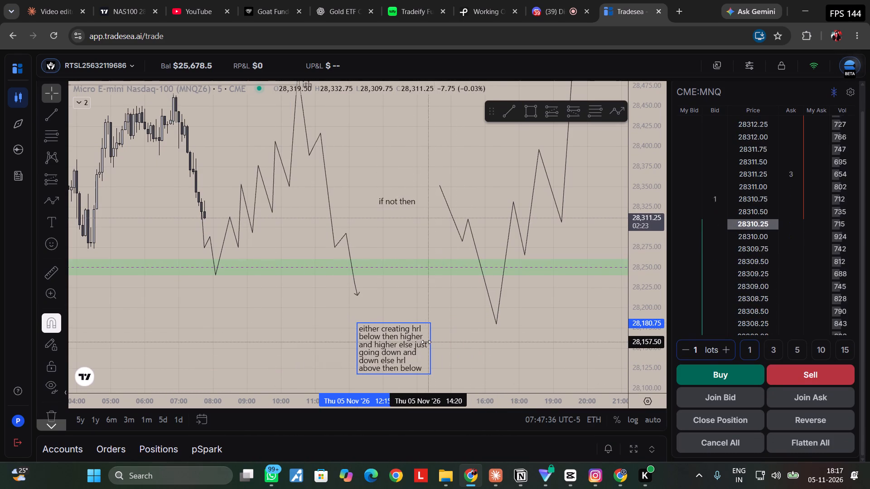
{"action": "left_click_drag", "start_coordinate": [426, 342], "coordinate": [414, 342]}
{"action": "left_click", "coordinate": [546, 359]}
{"action": "left_click_drag", "start_coordinate": [371, 350], "coordinate": [410, 323]}
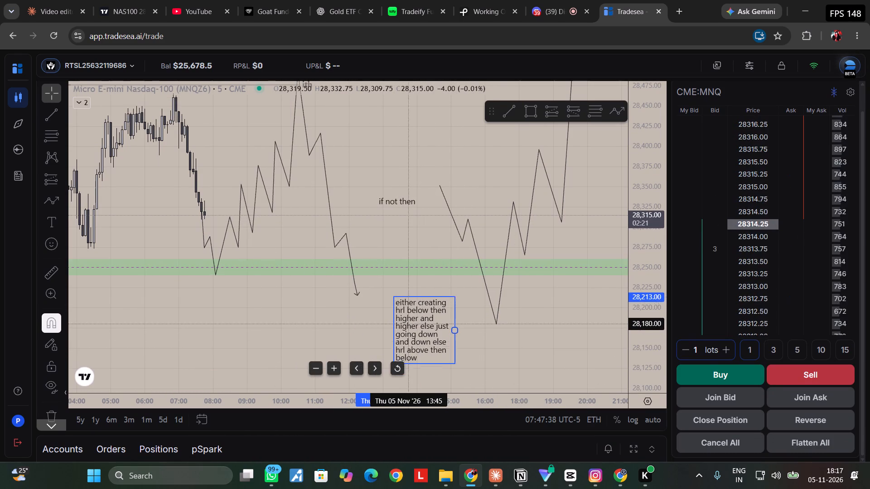
{"action": "left_click_drag", "start_coordinate": [410, 323], "coordinate": [401, 329]}
{"action": "left_click", "coordinate": [568, 333]}
{"action": "left_click_drag", "start_coordinate": [531, 332], "coordinate": [550, 310]}
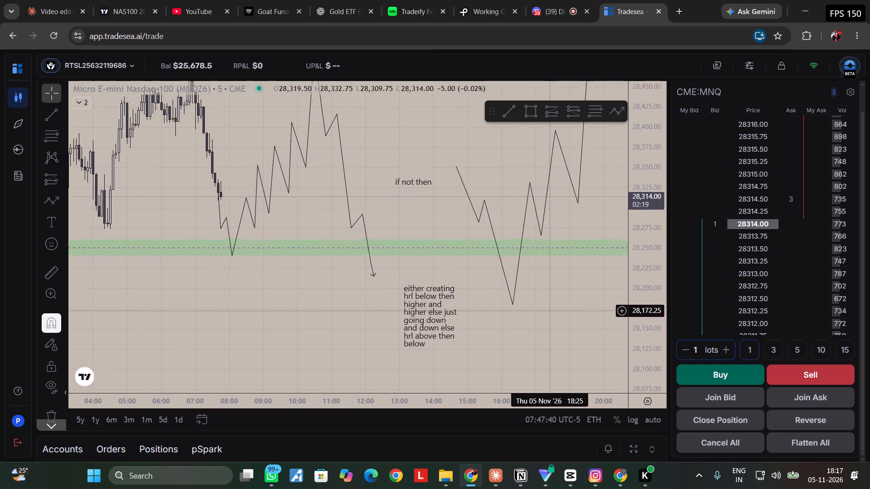
Examine the 5-minute chart with its green zone, the two drawn price paths, their notes and the preceding candles.
{"action": "left_click_drag", "start_coordinate": [550, 310], "coordinate": [551, 307]}
{"action": "scroll", "coordinate": [578, 294], "scroll_direction": "down", "scroll_amount": 1}
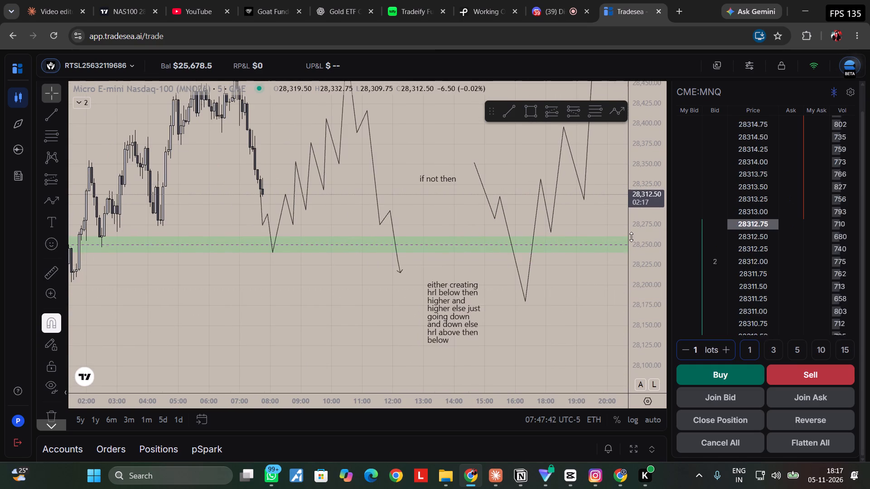
{"action": "left_click_drag", "start_coordinate": [637, 223], "coordinate": [612, 281]}
{"action": "scroll", "coordinate": [579, 293], "scroll_direction": "down", "scroll_amount": 1}
{"action": "left_click", "coordinate": [464, 292]}
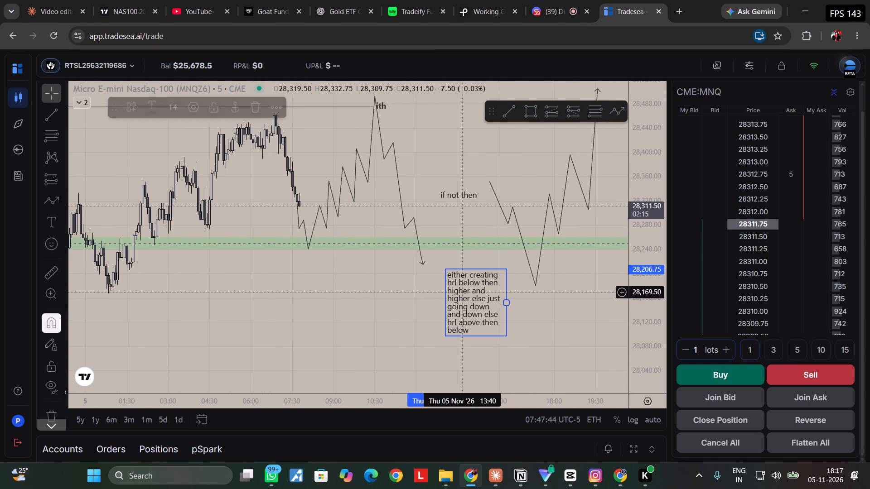
{"action": "left_click", "coordinate": [359, 313]}
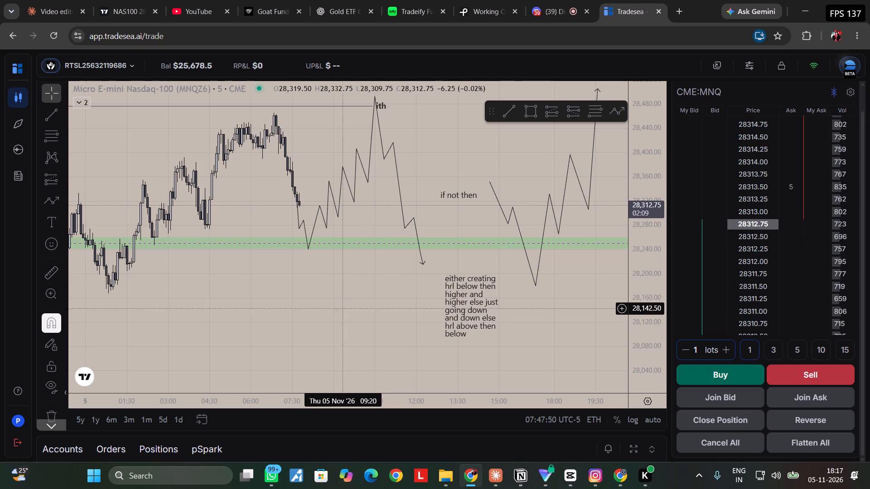
{"action": "left_click_drag", "start_coordinate": [254, 302], "coordinate": [260, 308]}
{"action": "left_click_drag", "start_coordinate": [263, 305], "coordinate": [271, 321]}
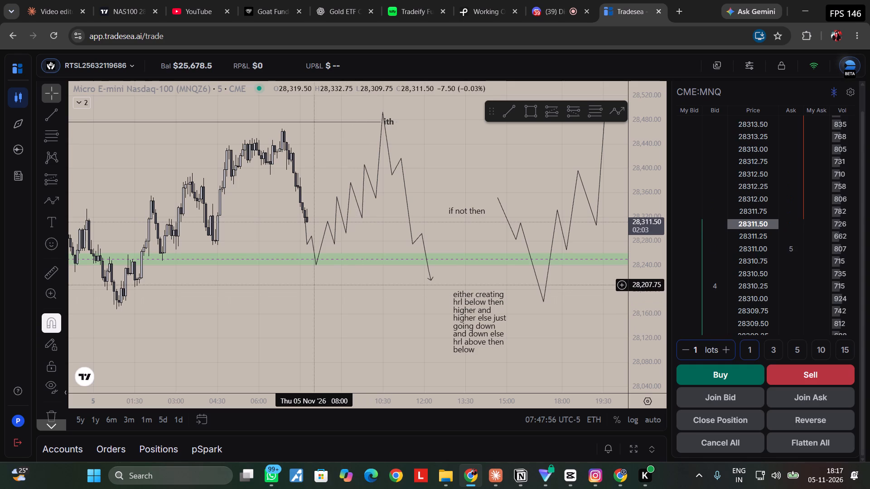
{"action": "left_click", "coordinate": [479, 318]}
{"action": "left_click_drag", "start_coordinate": [356, 316], "coordinate": [354, 311]}
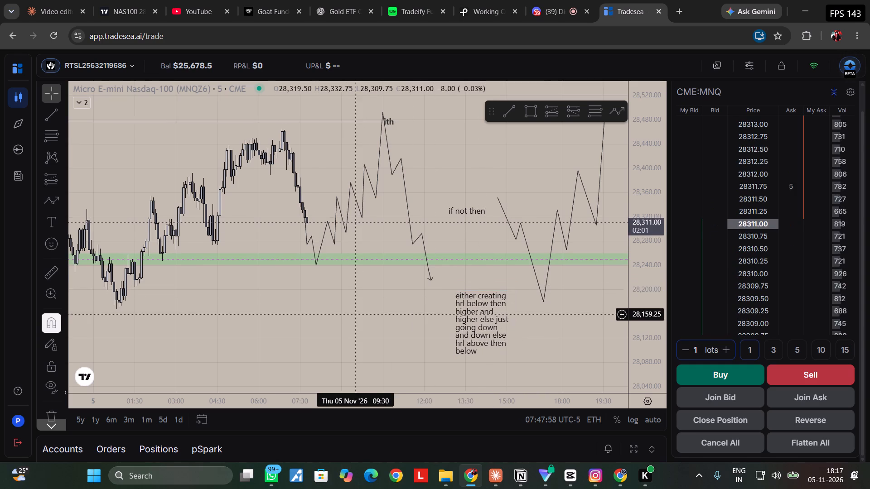
{"action": "left_click_drag", "start_coordinate": [354, 311], "coordinate": [400, 303]}
{"action": "left_click_drag", "start_coordinate": [280, 297], "coordinate": [270, 253]}
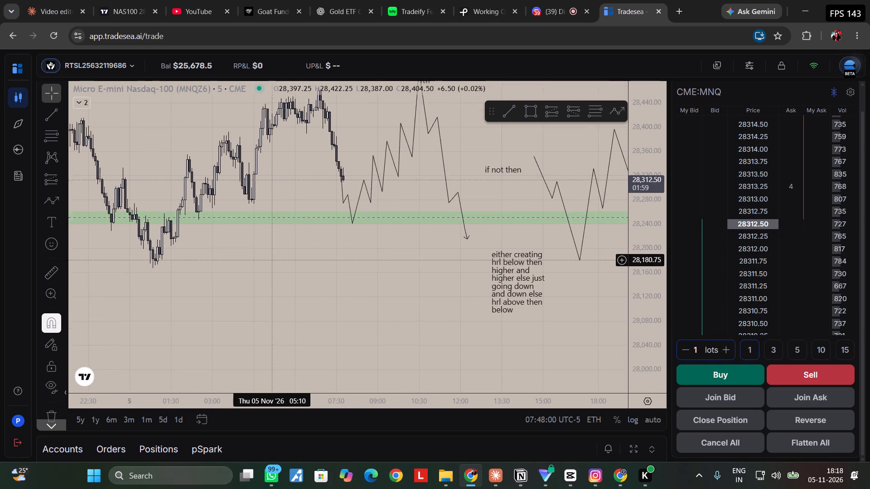
{"action": "left_click_drag", "start_coordinate": [270, 253], "coordinate": [277, 269]}
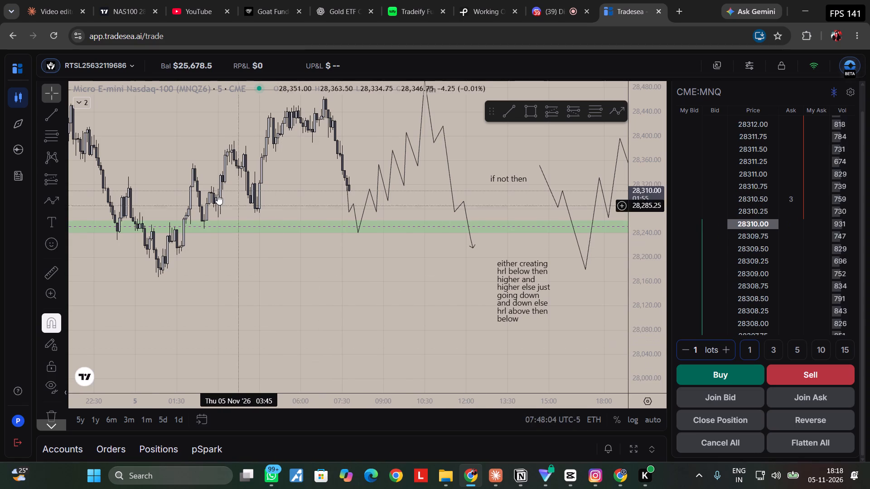
{"action": "left_click_drag", "start_coordinate": [208, 166], "coordinate": [198, 182]}
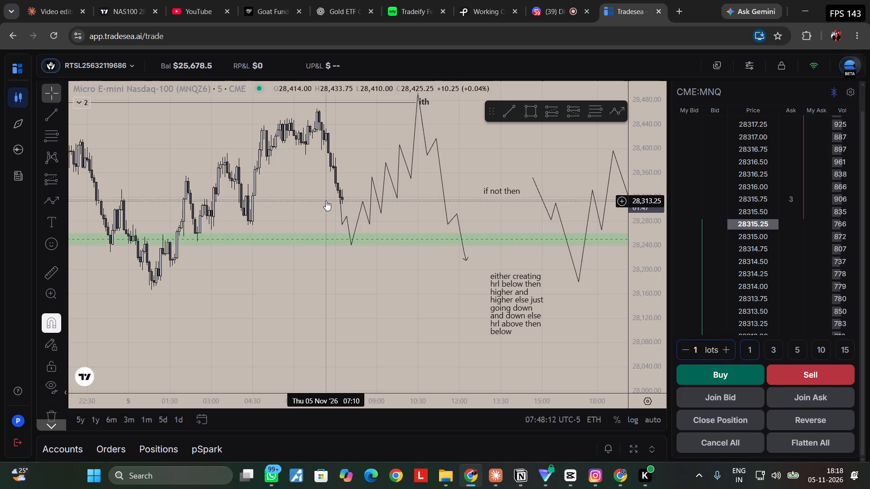
Switch the chart to the 30-minute interval and examine the levels and drawn paths against the wider price history.
{"action": "type", "text": "30"}
{"action": "key", "text": "Return"}
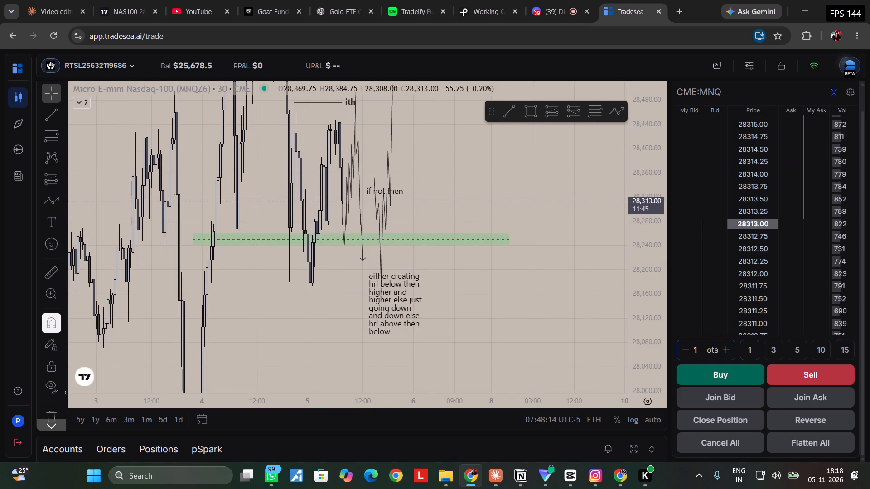
{"action": "scroll", "coordinate": [499, 251], "scroll_direction": "up", "scroll_amount": 1}
{"action": "left_click_drag", "start_coordinate": [659, 193], "coordinate": [668, 336]}
{"action": "scroll", "coordinate": [473, 316], "scroll_direction": "down", "scroll_amount": 1}
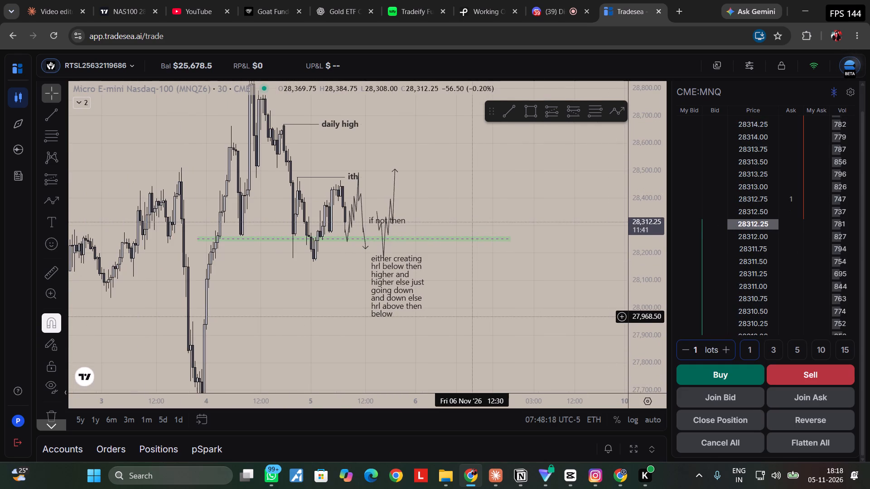
Move the wrapped note slightly back in time to about 10:30 at 28,194.25, beneath the compressed paths.
{"action": "left_click_drag", "start_coordinate": [394, 286], "coordinate": [385, 287]}
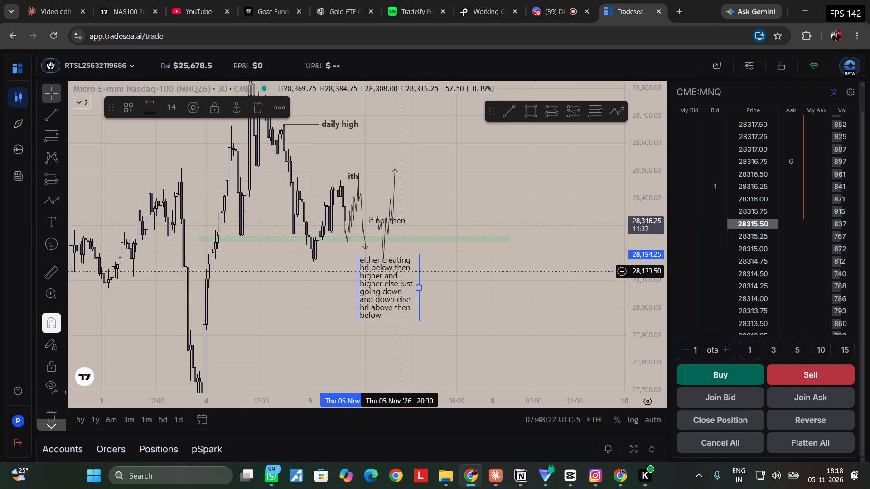
{"action": "left_click", "coordinate": [507, 204]}
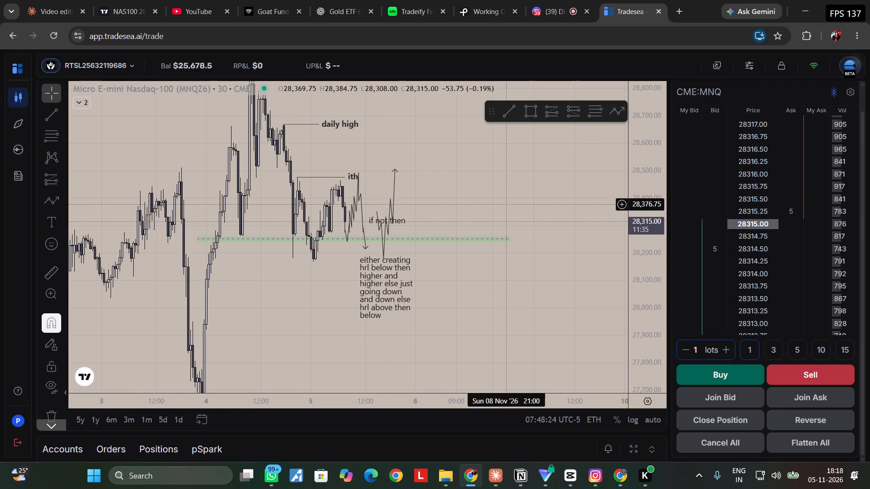
Switch the chart to the 1-minute interval to view the recent candles and the start of the expected path.
{"action": "key", "text": "1"}
{"action": "key", "text": "Return"}
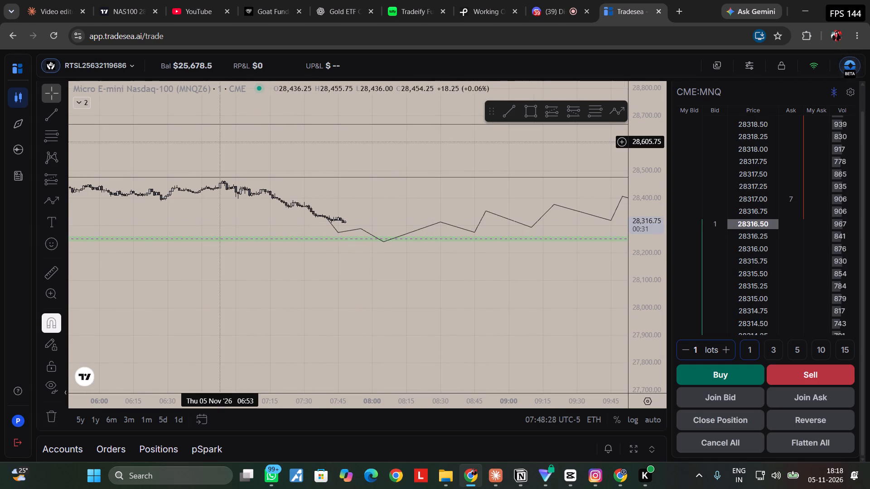
Return the chart to the 5-minute interval and move the wrapped note forward to about 12:35 at 28,194.25, between the two paths.
{"action": "key", "text": "5"}
{"action": "key", "text": "Return"}
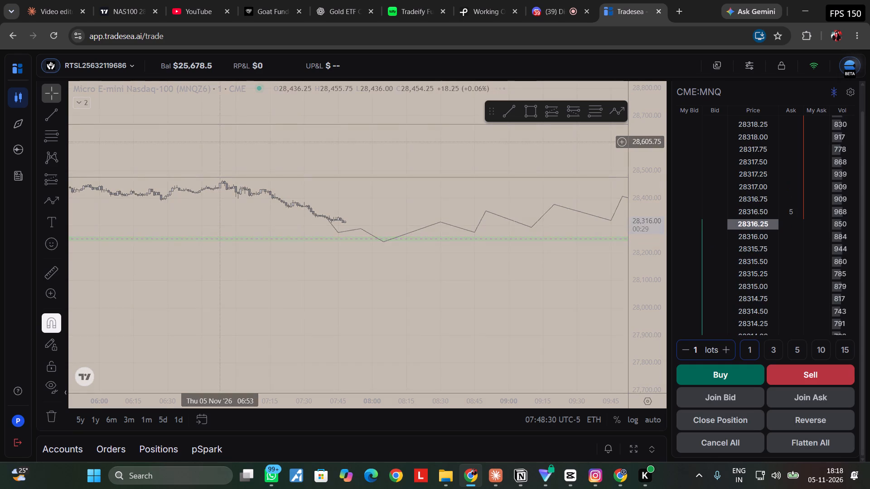
{"action": "left_click_drag", "start_coordinate": [444, 284], "coordinate": [502, 284]}
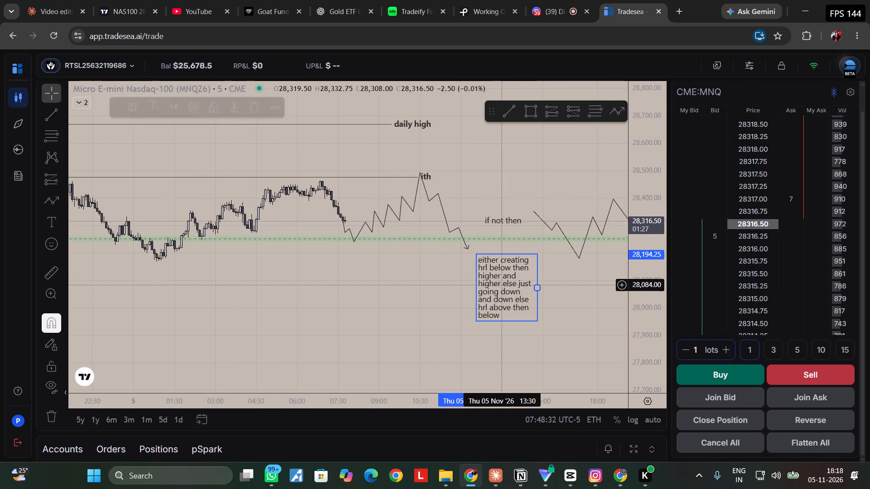
{"action": "left_click_drag", "start_coordinate": [403, 303], "coordinate": [348, 323]}
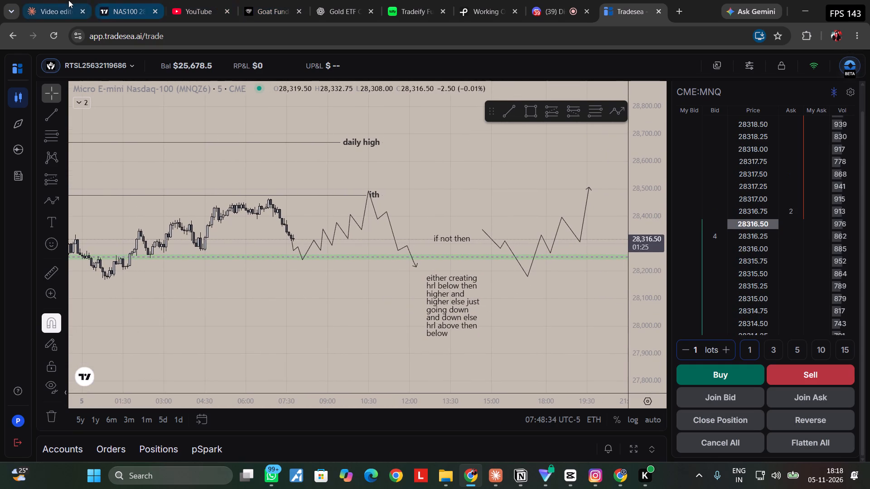